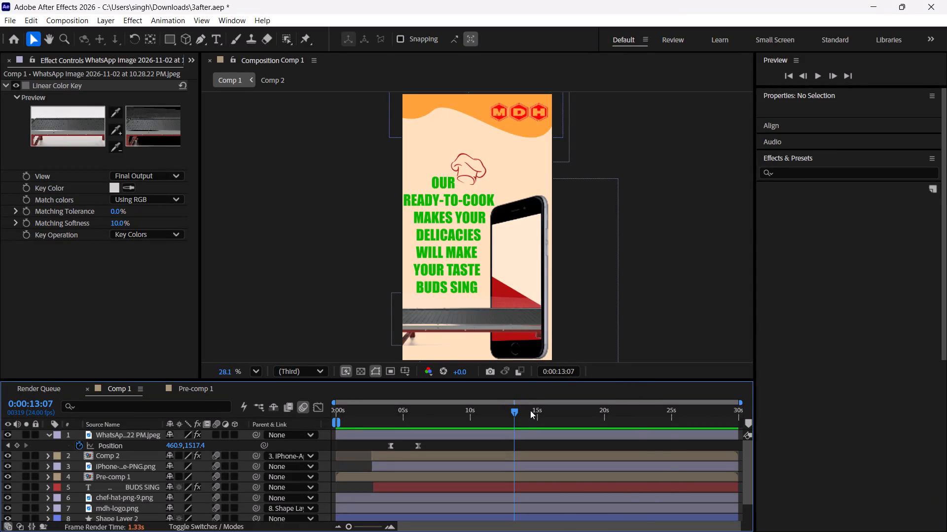
Play back Comp 1 from its opening frames to review the logo, headline, phone and conveyor animation.
{"action": "left_click_drag", "start_coordinate": [513, 413], "coordinate": [236, 430]}
{"action": "key", "text": "space"}
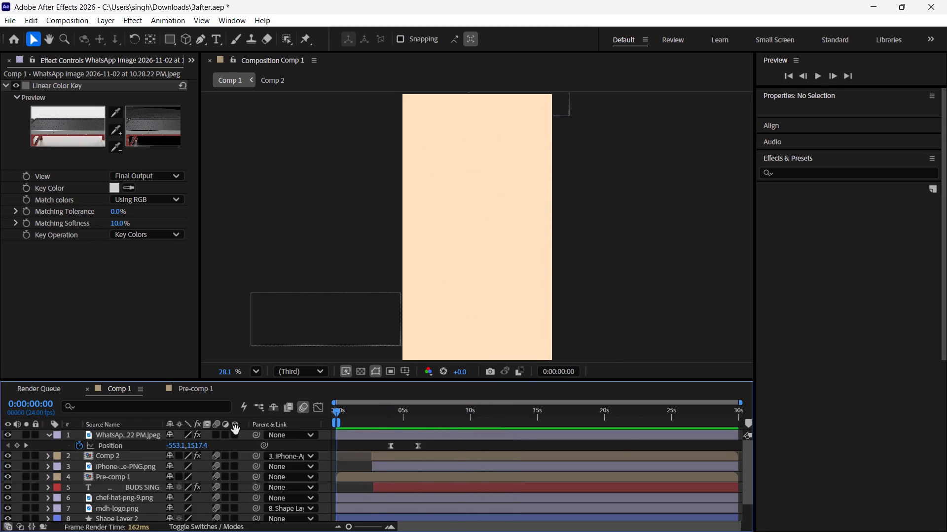
{"action": "left_click", "coordinate": [571, 314]}
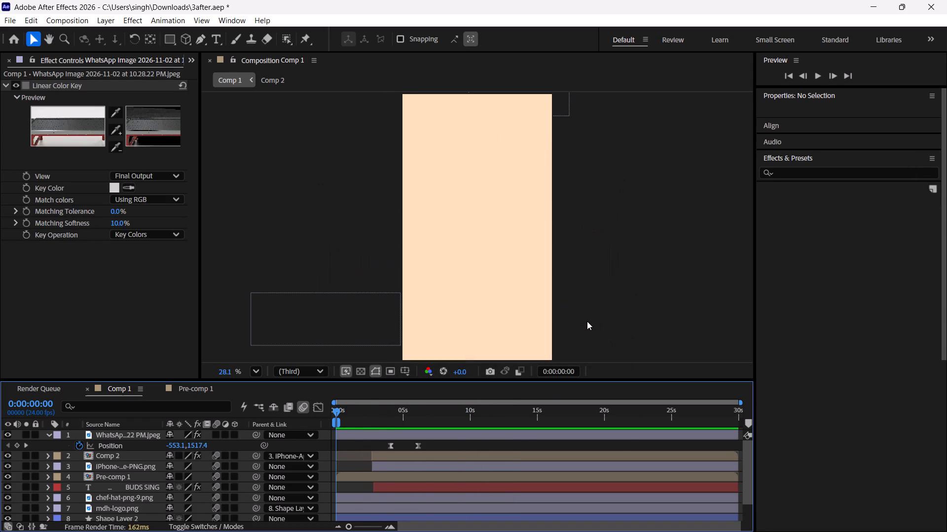
{"action": "key", "text": "ctrl+Right"}
{"action": "key", "text": "ctrl+Right"}
{"action": "key", "text": "space"}
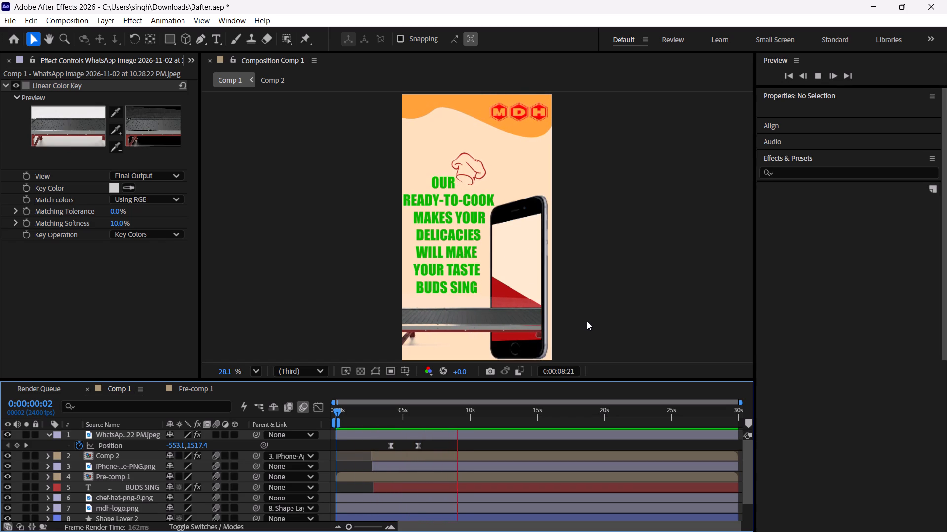
{"action": "key", "text": "space"}
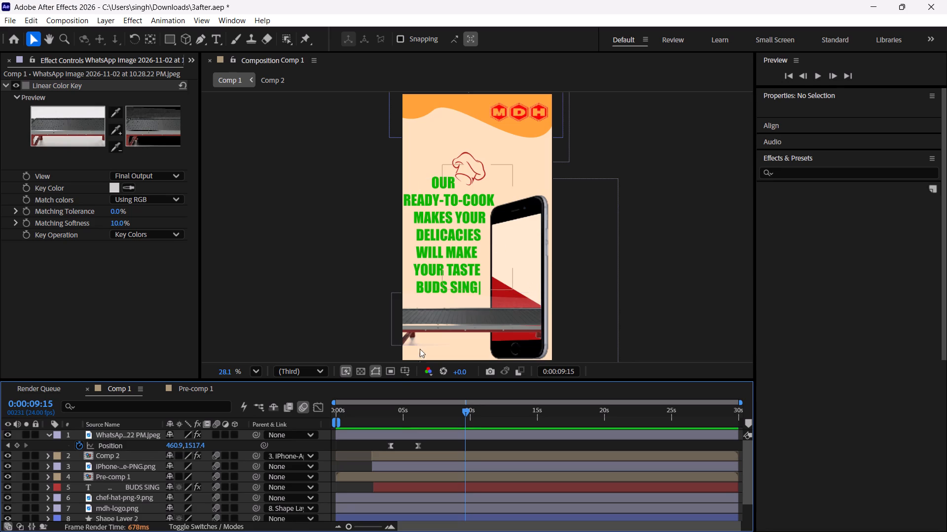
Return Comp 1 to its start and try to replay the preview from the opening frames.
{"action": "scroll", "coordinate": [153, 481], "scroll_direction": "down", "scroll_amount": 4}
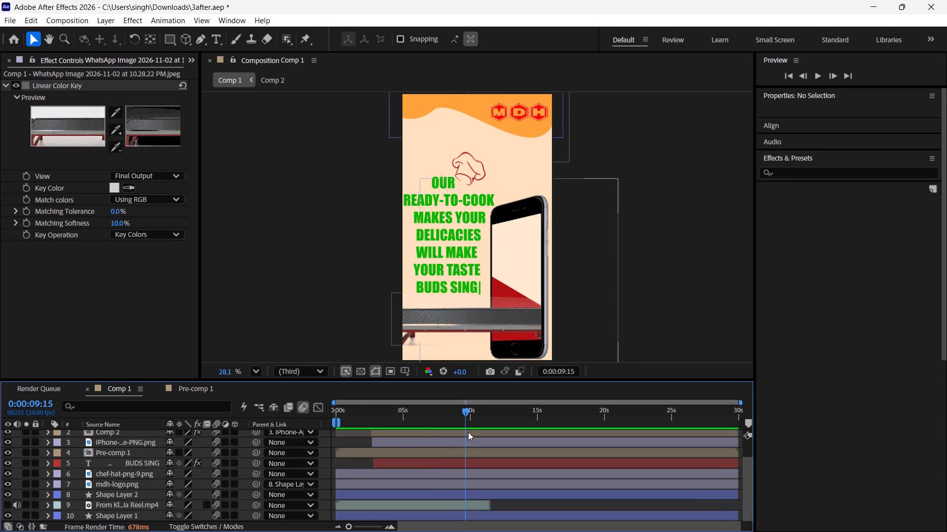
{"action": "left_click_drag", "start_coordinate": [468, 412], "coordinate": [460, 417]}
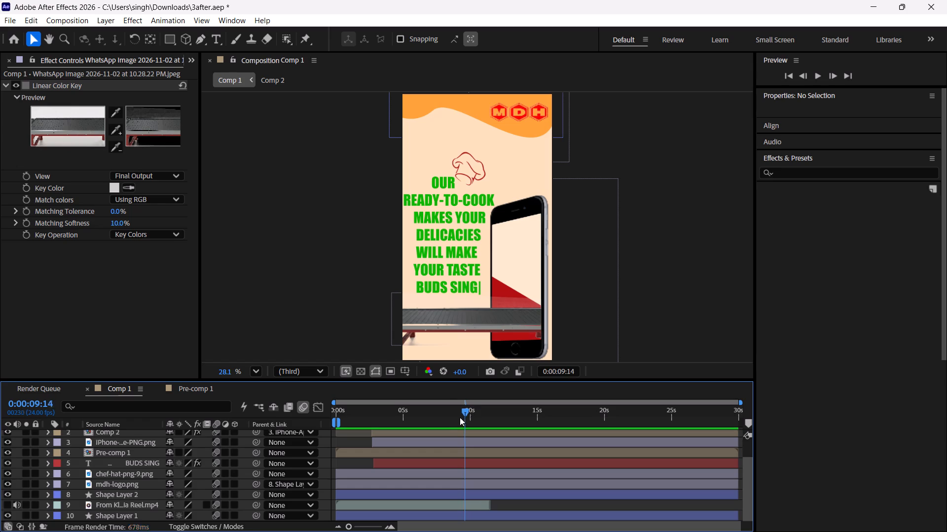
{"action": "left_click_drag", "start_coordinate": [460, 417], "coordinate": [202, 458]}
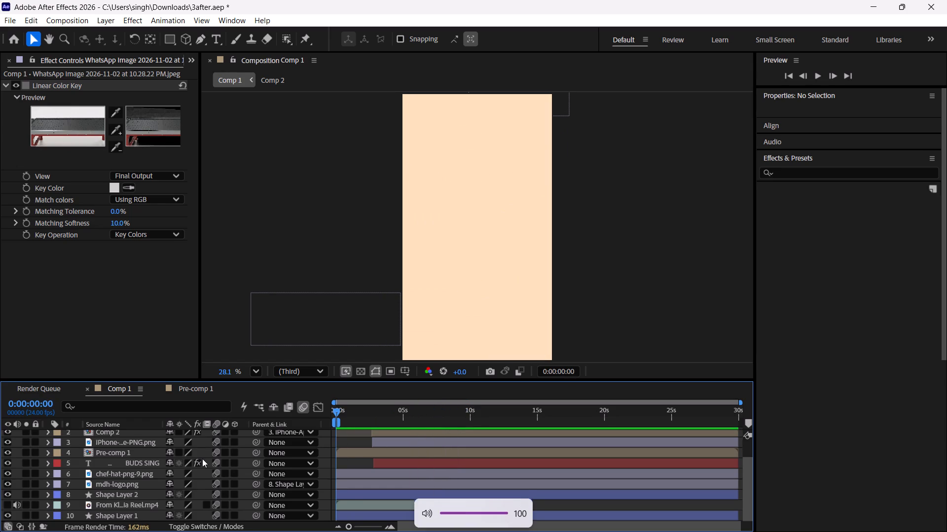
{"action": "key", "text": "space"}
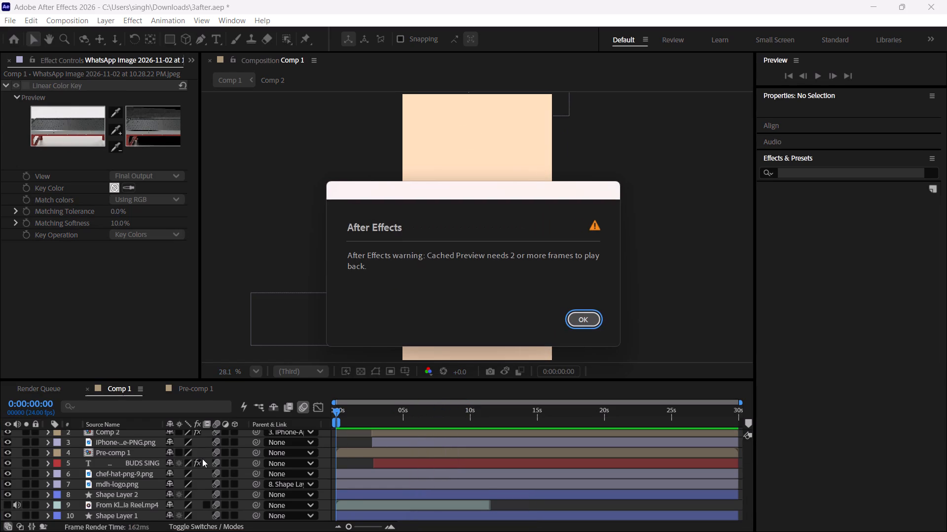
{"action": "left_click", "coordinate": [588, 321]}
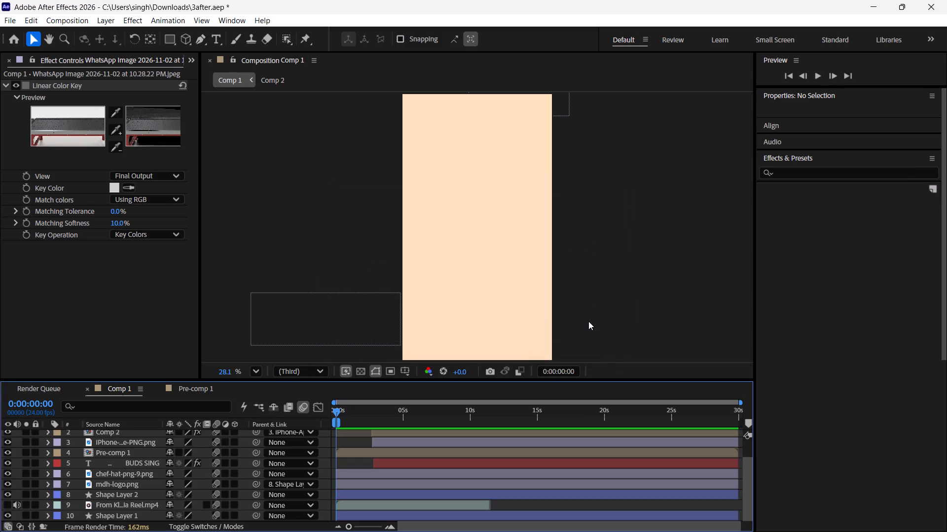
{"action": "key", "text": "ctrl+Right"}
{"action": "key", "text": "ctrl+Right"}
{"action": "key", "text": "space"}
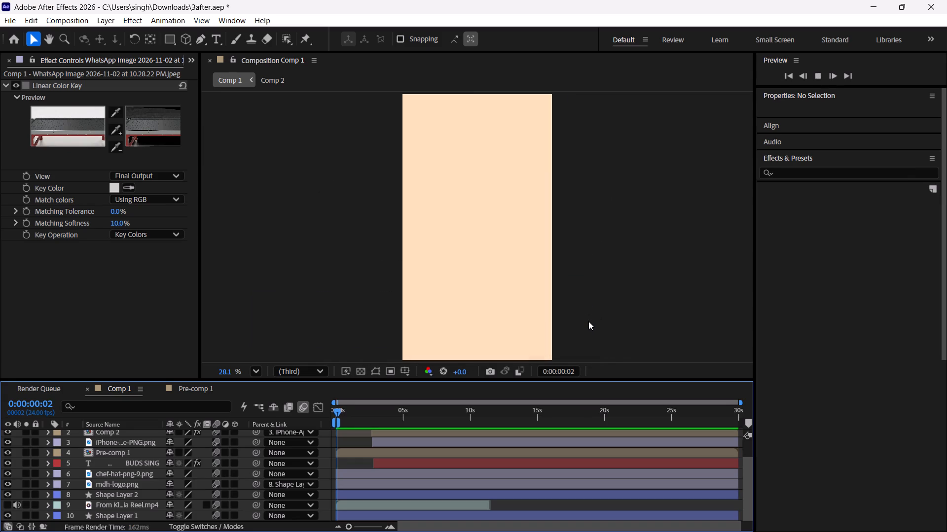
{"action": "key", "text": "space"}
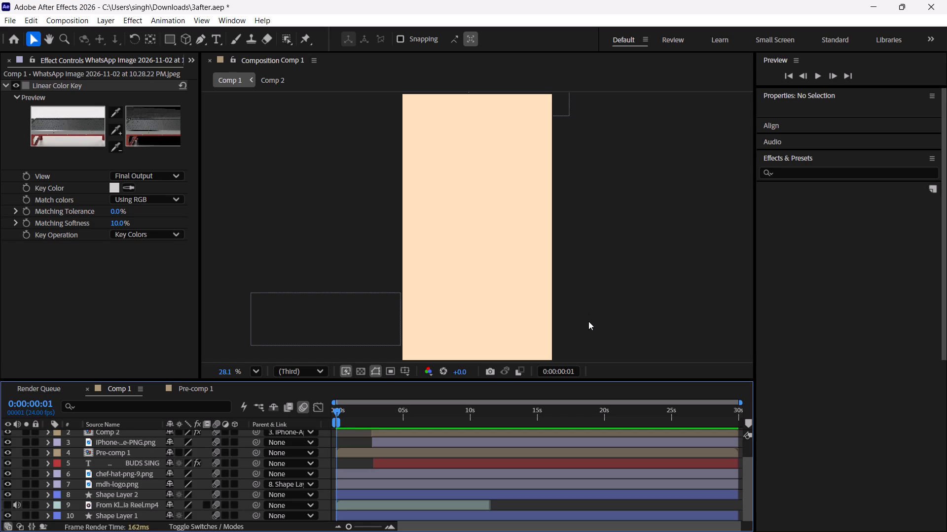
{"action": "left_click", "coordinate": [336, 412]}
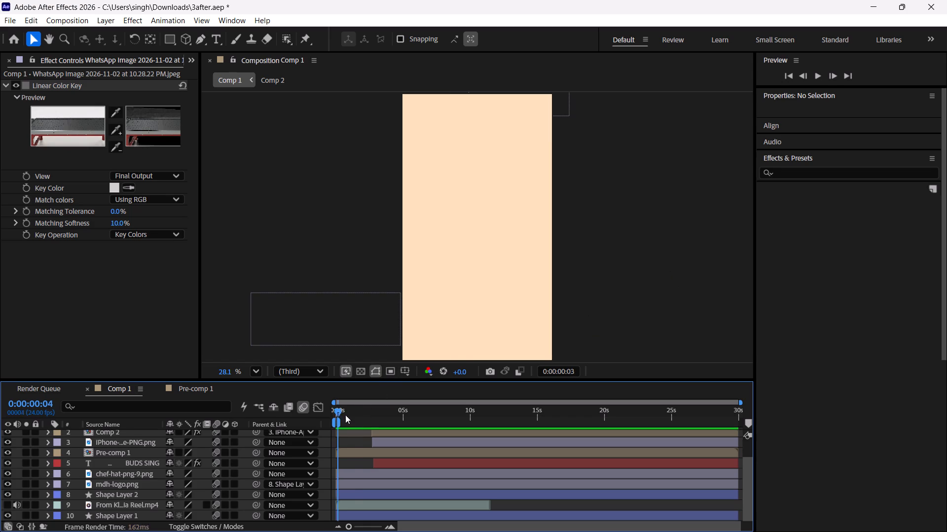
{"action": "key", "text": "space"}
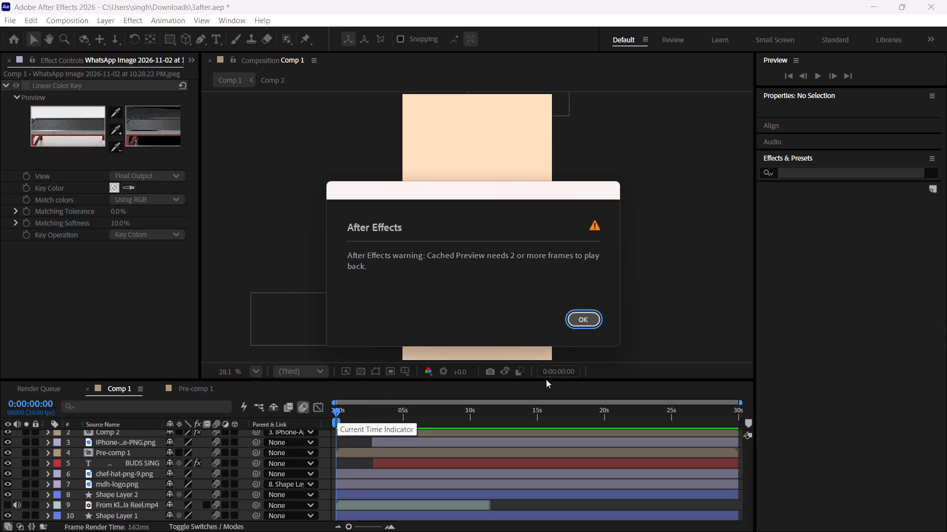
{"action": "left_click", "coordinate": [574, 321]}
{"action": "key", "text": "ctrl+Right"}
{"action": "key", "text": "ctrl+Right"}
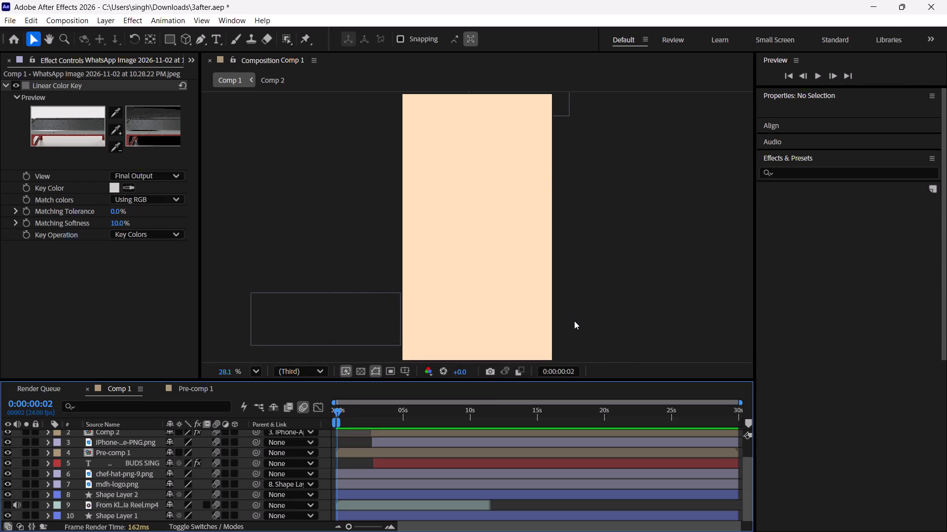
{"action": "key", "text": "space"}
{"action": "key", "text": "space"}
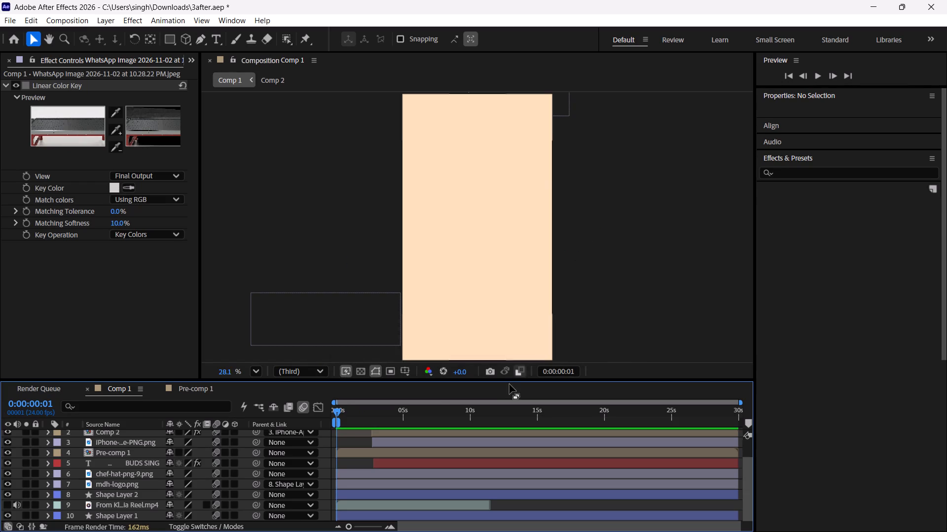
Scrub Comp 1 from the opening frames to about 10 seconds to examine how the elements animate in.
{"action": "left_click_drag", "start_coordinate": [338, 411], "coordinate": [358, 425]}
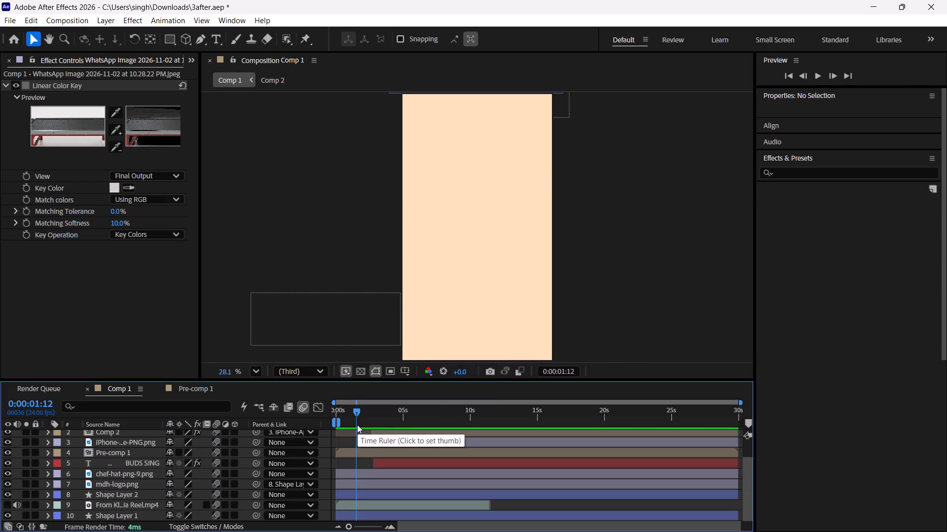
{"action": "key", "text": "space"}
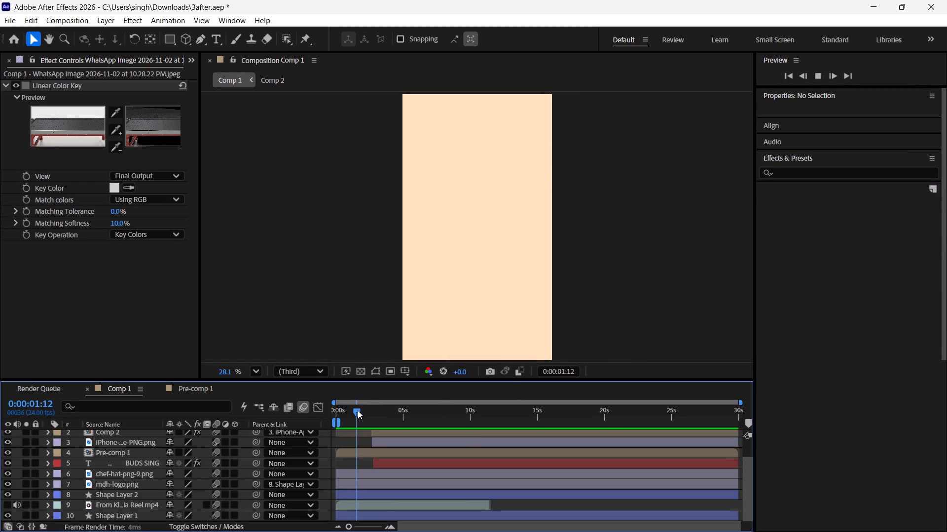
{"action": "left_click_drag", "start_coordinate": [358, 410], "coordinate": [376, 437]}
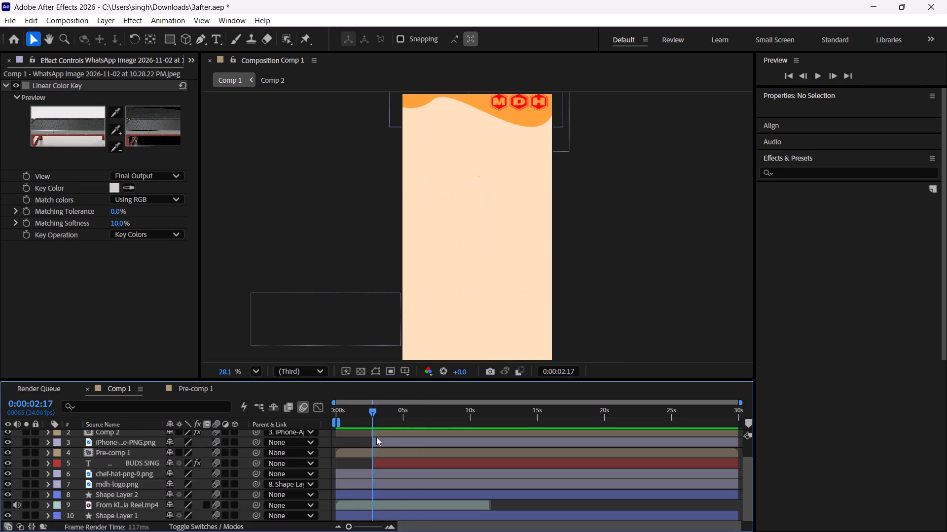
{"action": "left_click_drag", "start_coordinate": [376, 437], "coordinate": [483, 468]}
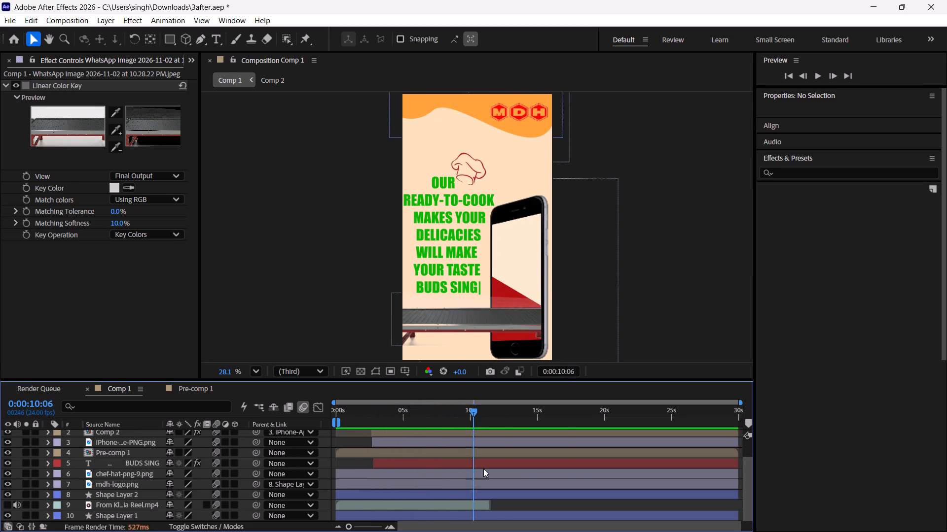
{"action": "left_click_drag", "start_coordinate": [483, 468], "coordinate": [461, 458]}
Shift the Pre-comp 1 layer slightly earlier in the Comp 1 timeline.
{"action": "left_click_drag", "start_coordinate": [459, 457], "coordinate": [451, 455]}
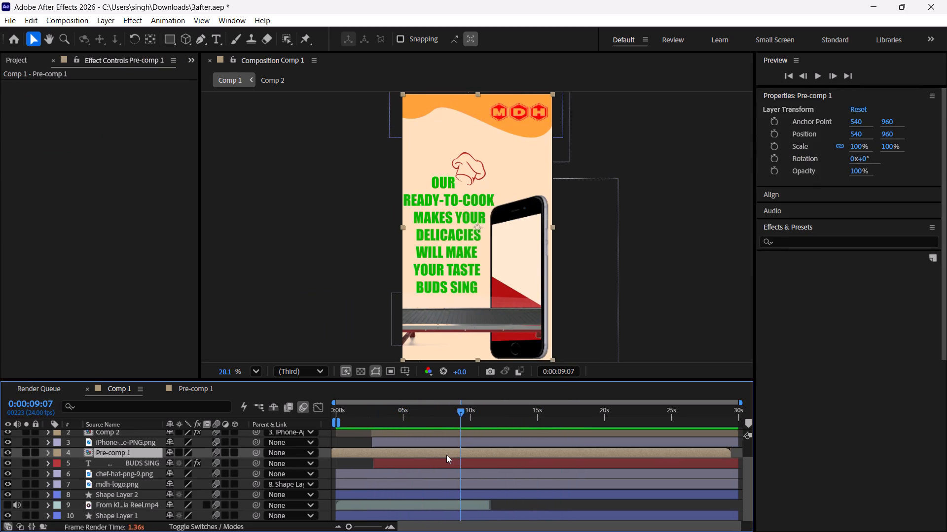
Scrub Comp 1 between about 8 and 5 seconds, stopping at 0:00:06:04, to examine the conveyor's slide-in.
{"action": "left_click_drag", "start_coordinate": [461, 415], "coordinate": [441, 409]}
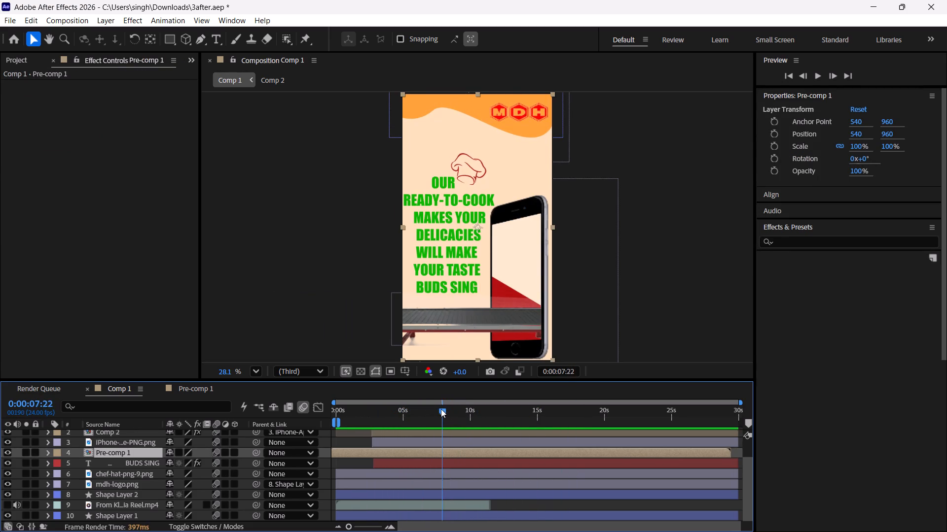
{"action": "left_click_drag", "start_coordinate": [441, 409], "coordinate": [415, 403]}
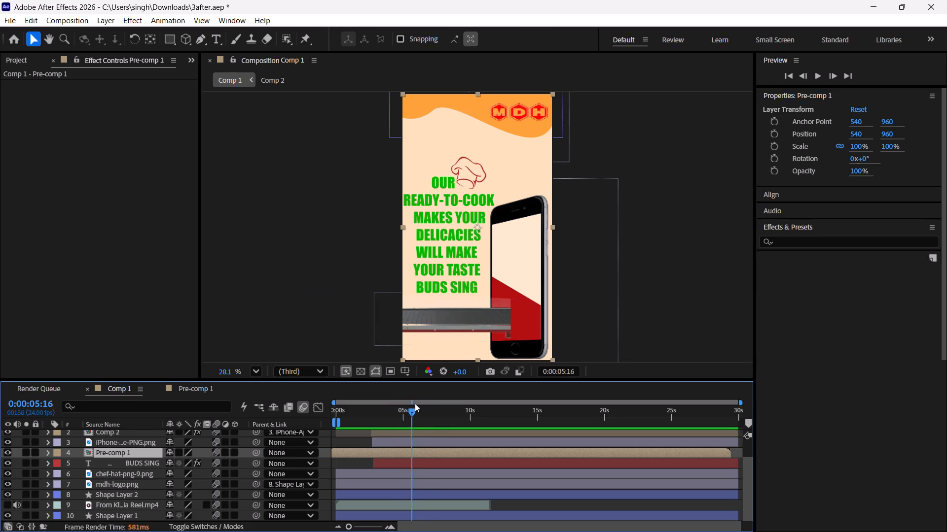
{"action": "left_click_drag", "start_coordinate": [415, 403], "coordinate": [419, 409]}
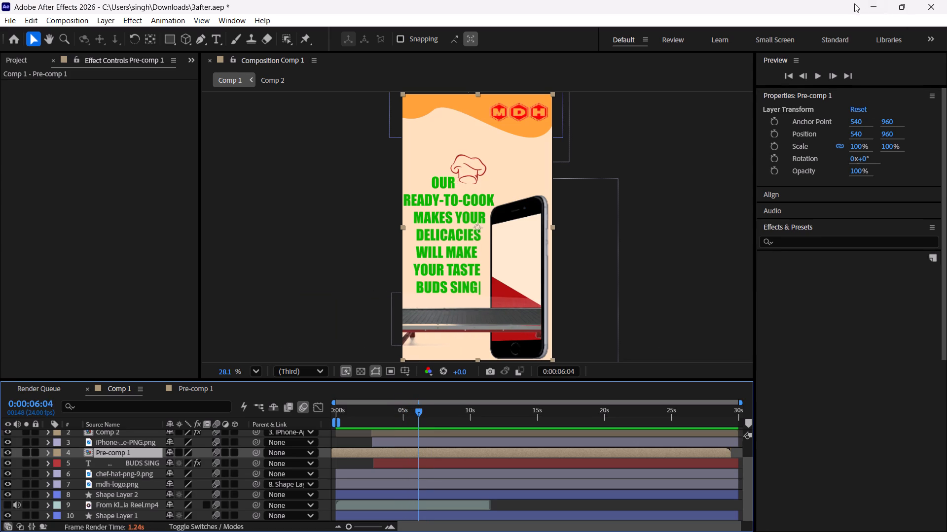
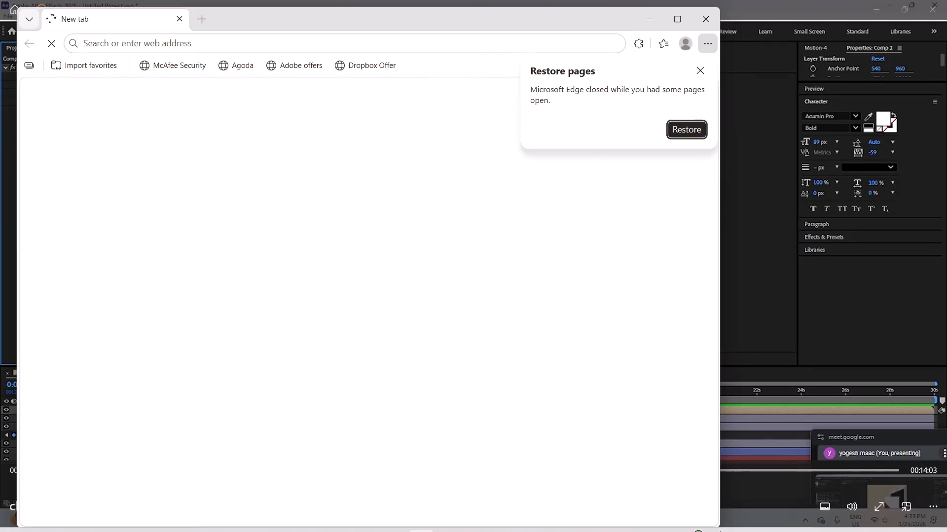
In Microsoft Edge, search the web for "mdh masale" and open the image results, dismissing the restore-pages prompt.
{"action": "left_click", "coordinate": [205, 20]}
{"action": "left_click", "coordinate": [180, 14]}
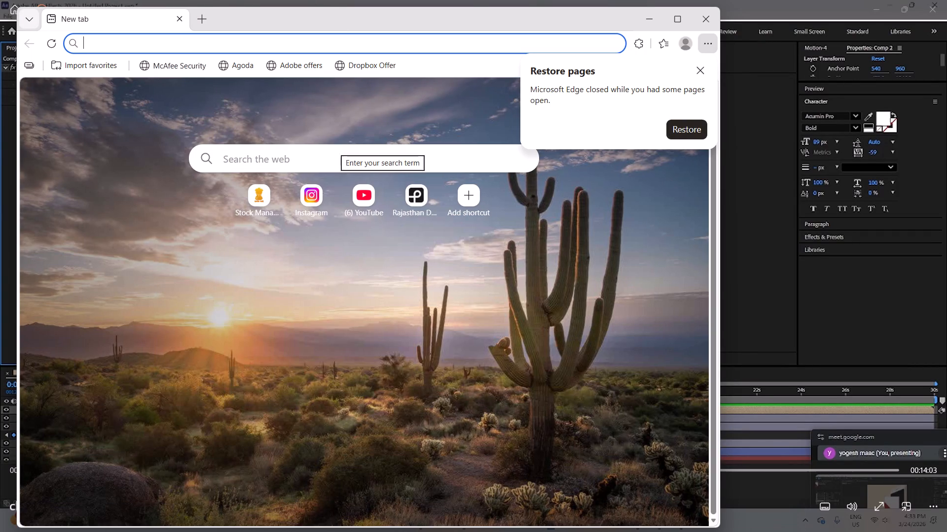
{"action": "type", "text": "mdh masale"}
{"action": "key", "text": "space"}
{"action": "key", "text": "Return"}
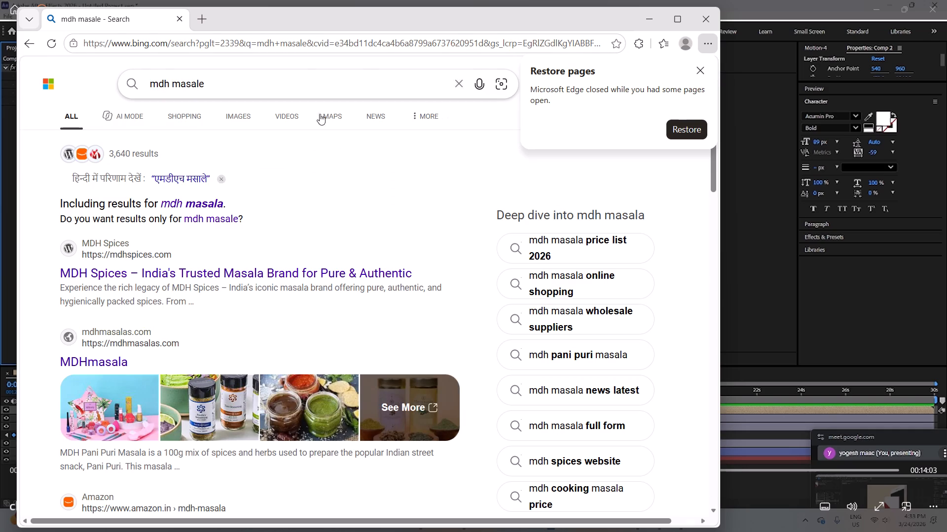
{"action": "left_click", "coordinate": [221, 118]}
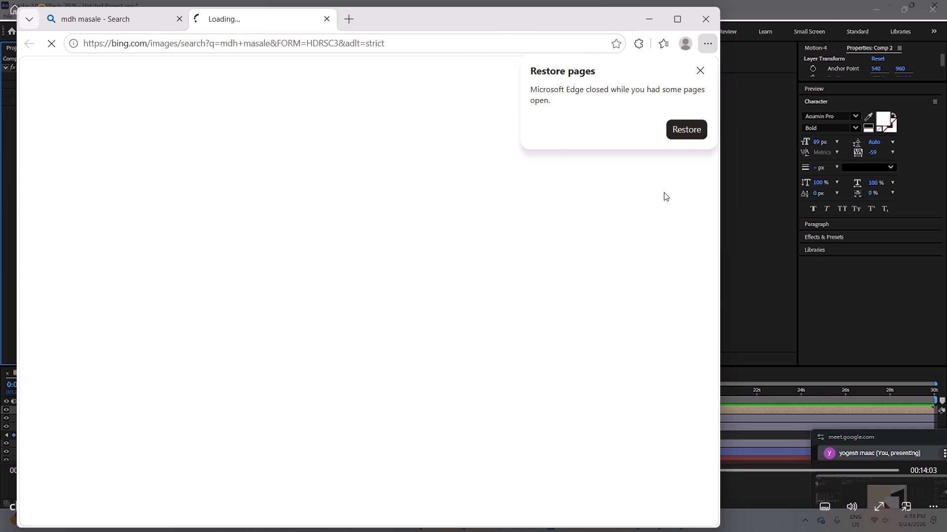
{"action": "left_click", "coordinate": [695, 71]}
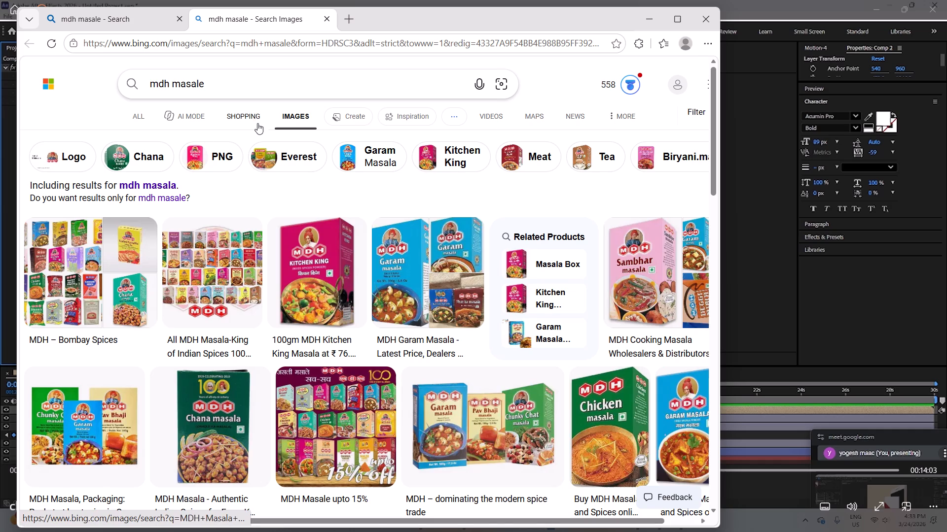
Filter the image results to the Transparent type.
{"action": "left_click", "coordinate": [684, 113]}
{"action": "left_click", "coordinate": [273, 164]}
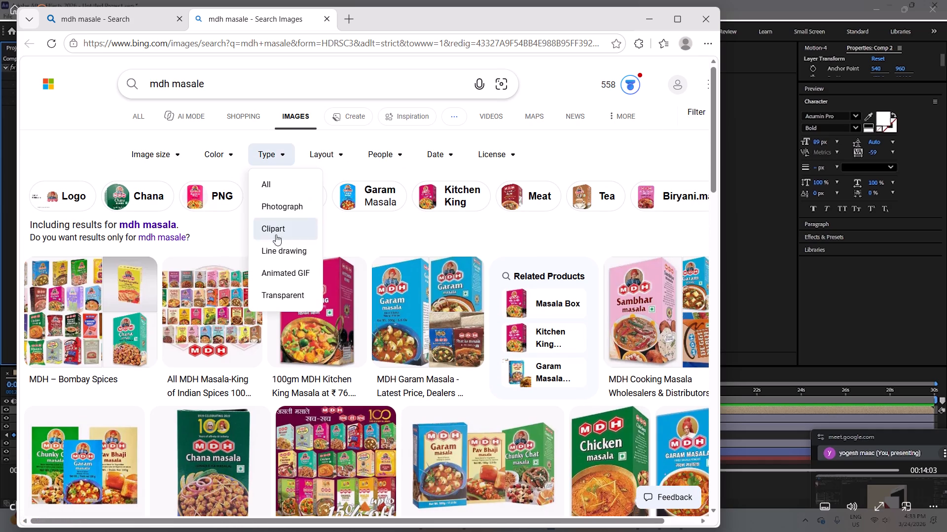
{"action": "left_click", "coordinate": [276, 300]}
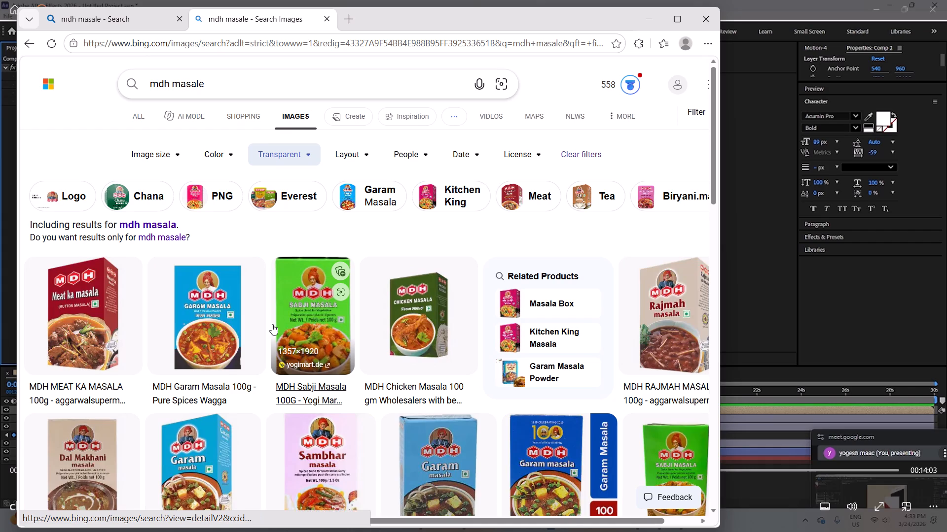
Preview the Garam Masala and Sabji Masala packs and save the green Sabji Masala image as a PNG in Downloads.
{"action": "scroll", "coordinate": [272, 324], "scroll_direction": "down", "scroll_amount": 1}
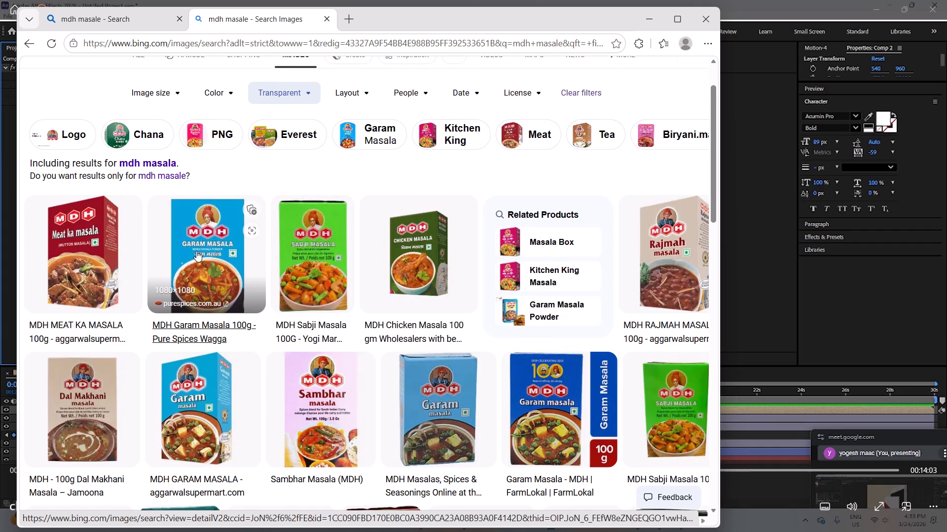
{"action": "left_click", "coordinate": [196, 250]}
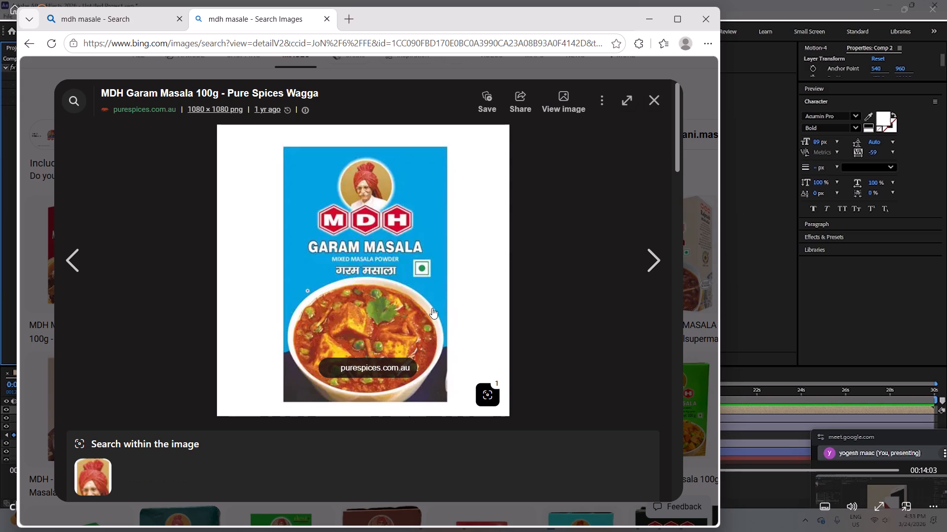
{"action": "left_click", "coordinate": [503, 299]}
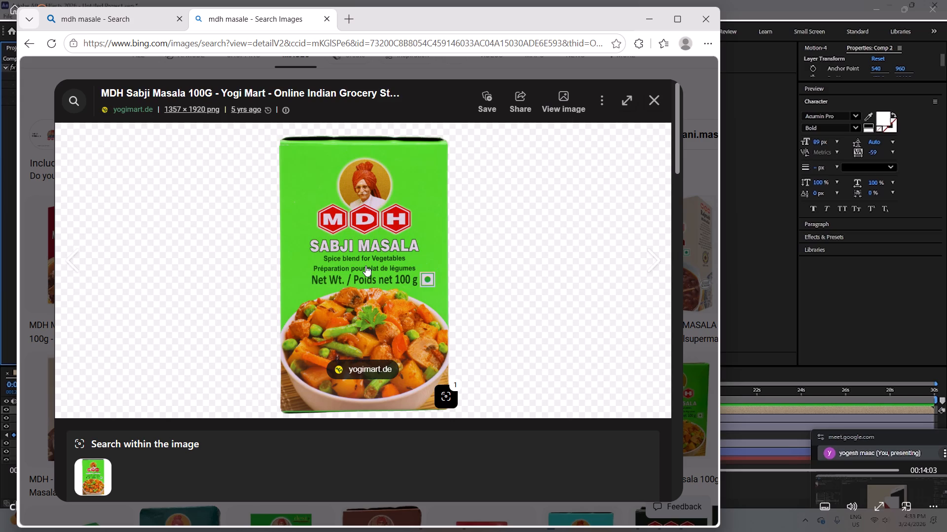
{"action": "right_click", "coordinate": [365, 263]}
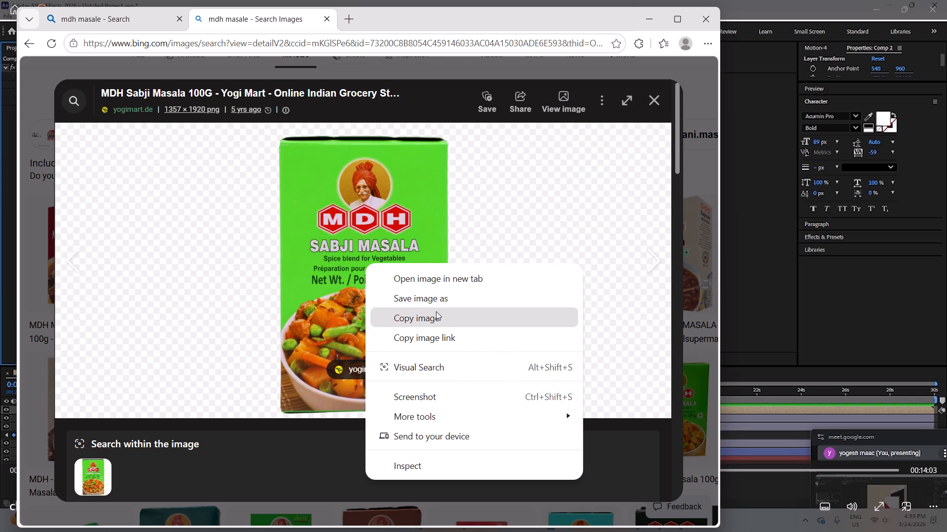
{"action": "left_click", "coordinate": [440, 296]}
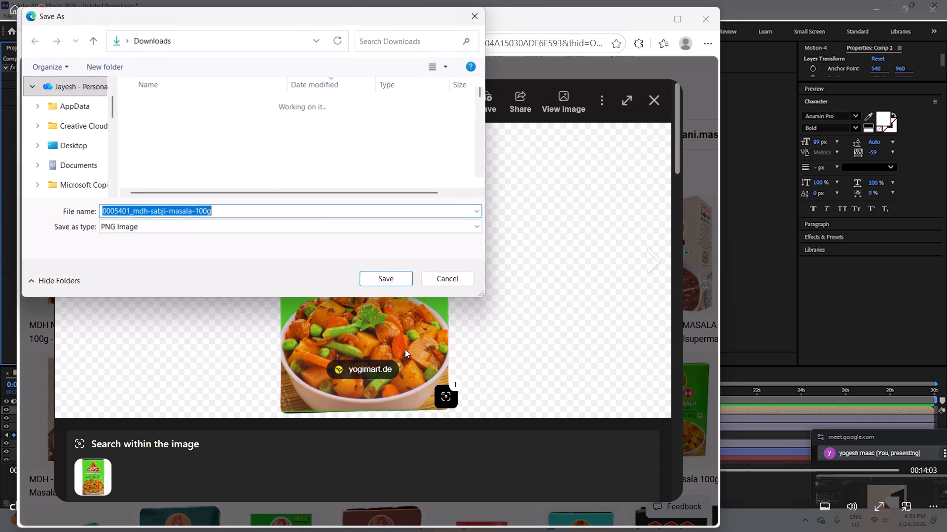
{"action": "left_click", "coordinate": [390, 266]}
{"action": "left_click", "coordinate": [390, 274]}
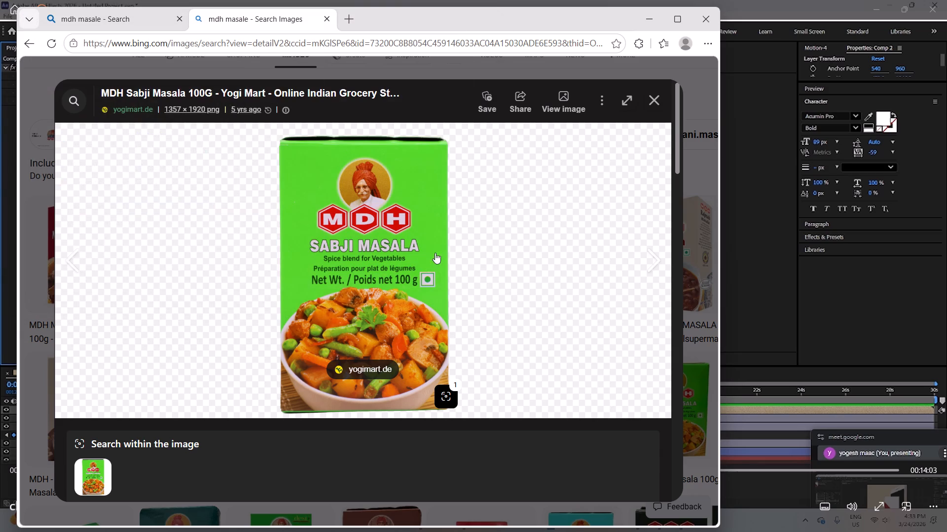
Browse further transparent results, previewing the angled Chicken Masala, Chunky Chat Masala and Karahi Paneer Masala packs.
{"action": "left_click", "coordinate": [670, 306]}
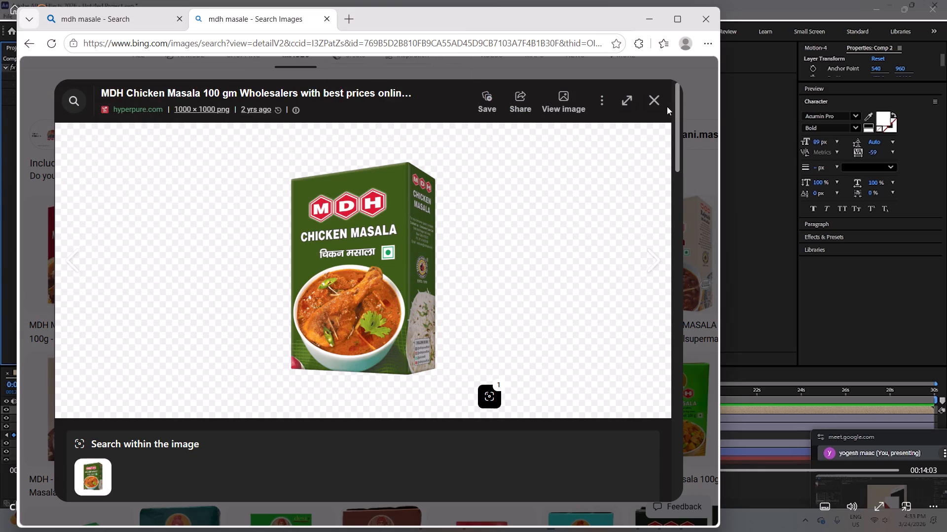
{"action": "left_click", "coordinate": [652, 99]}
{"action": "scroll", "coordinate": [590, 300], "scroll_direction": "down", "scroll_amount": 3}
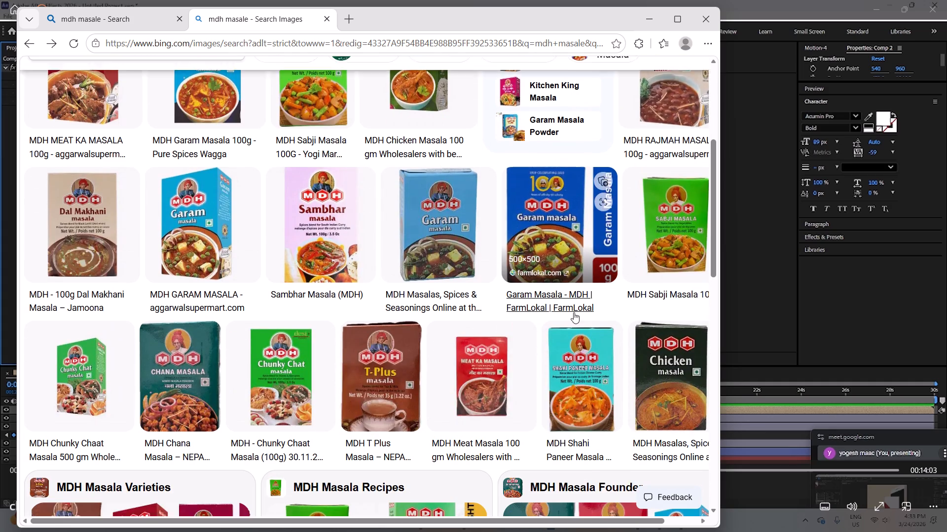
{"action": "scroll", "coordinate": [604, 314], "scroll_direction": "down", "scroll_amount": 1}
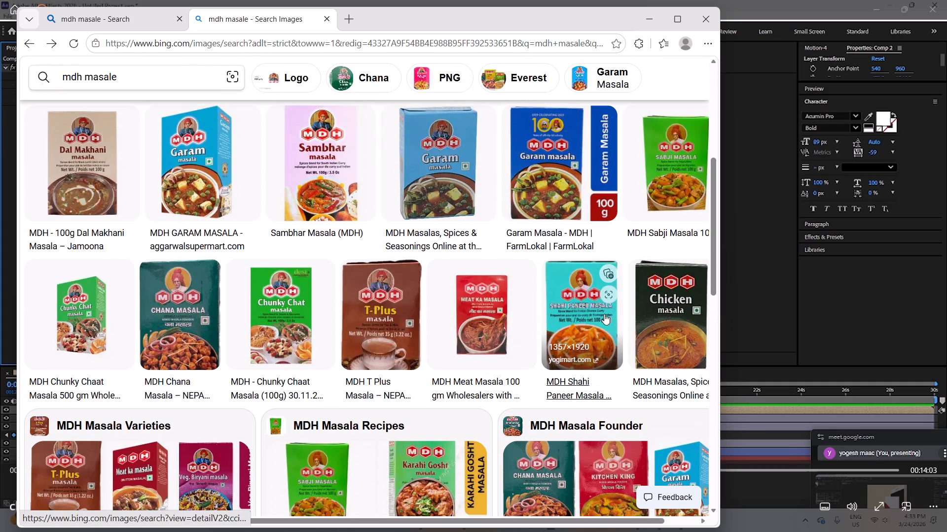
{"action": "left_click", "coordinate": [277, 311]}
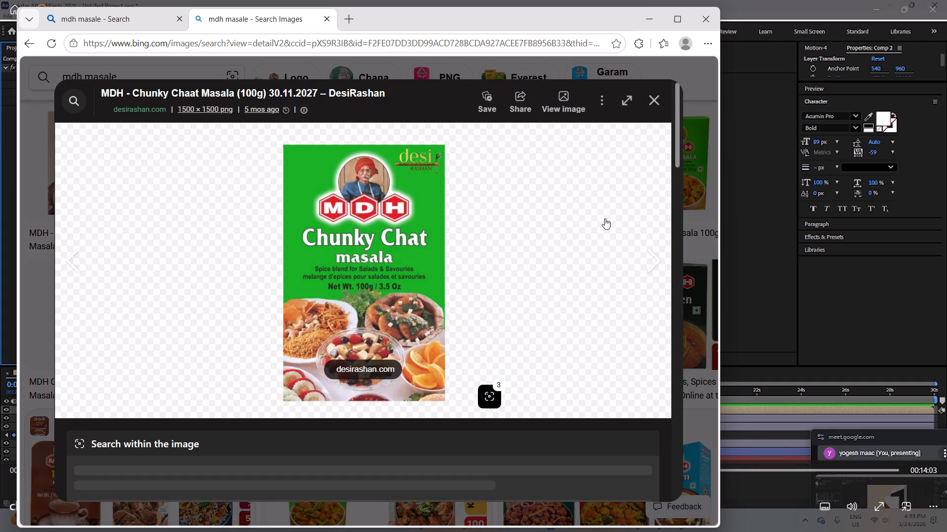
{"action": "left_click", "coordinate": [656, 100]}
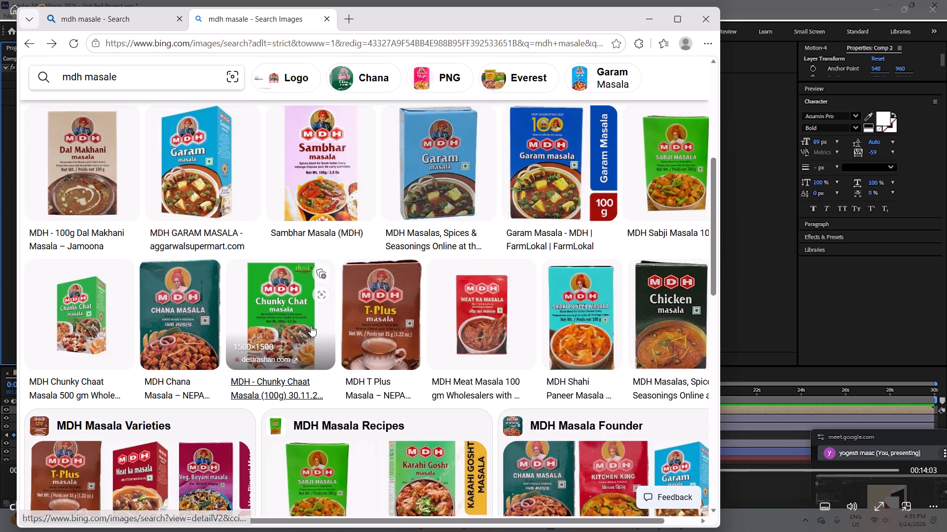
{"action": "scroll", "coordinate": [368, 346], "scroll_direction": "down", "scroll_amount": 3}
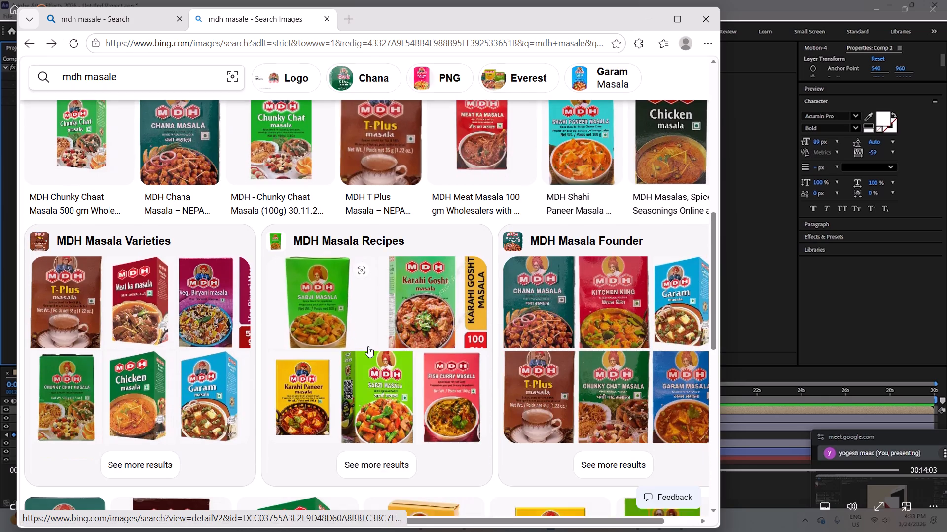
{"action": "scroll", "coordinate": [420, 402], "scroll_direction": "down", "scroll_amount": 2}
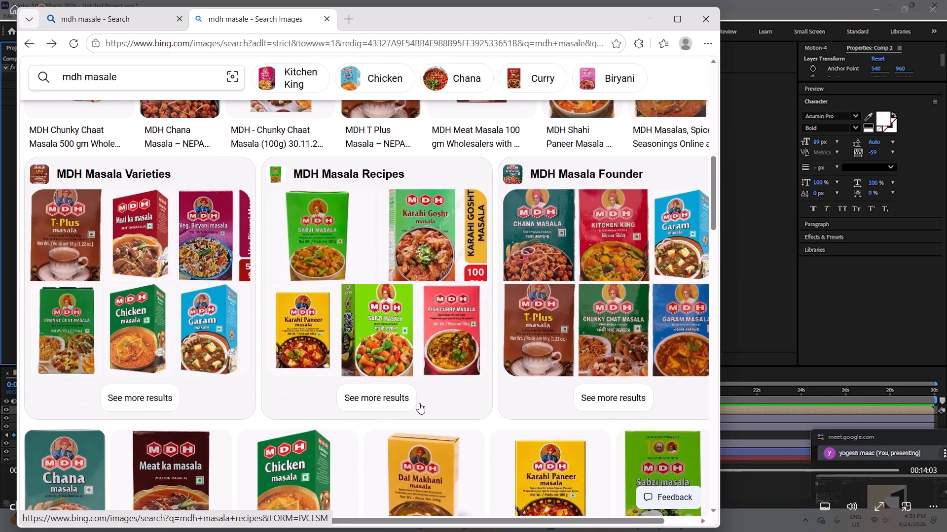
{"action": "scroll", "coordinate": [452, 427], "scroll_direction": "down", "scroll_amount": 2}
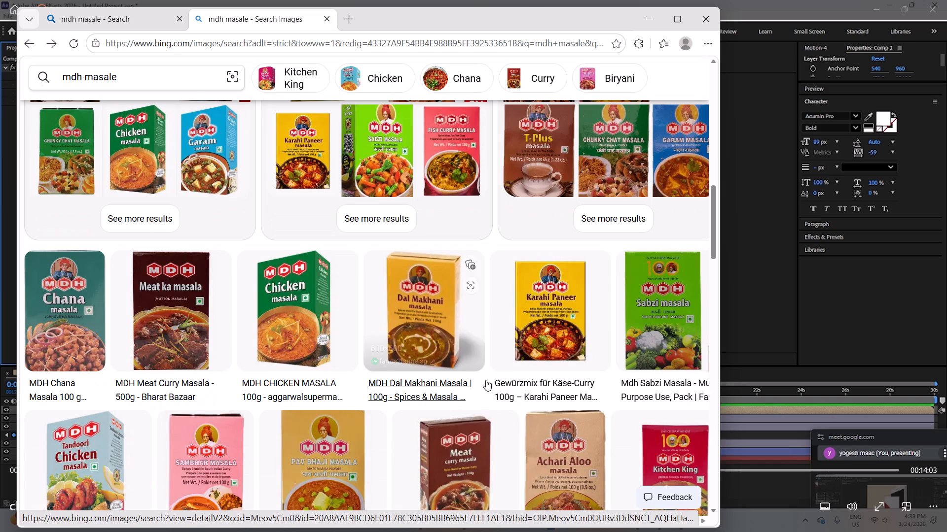
{"action": "left_click", "coordinate": [542, 323]}
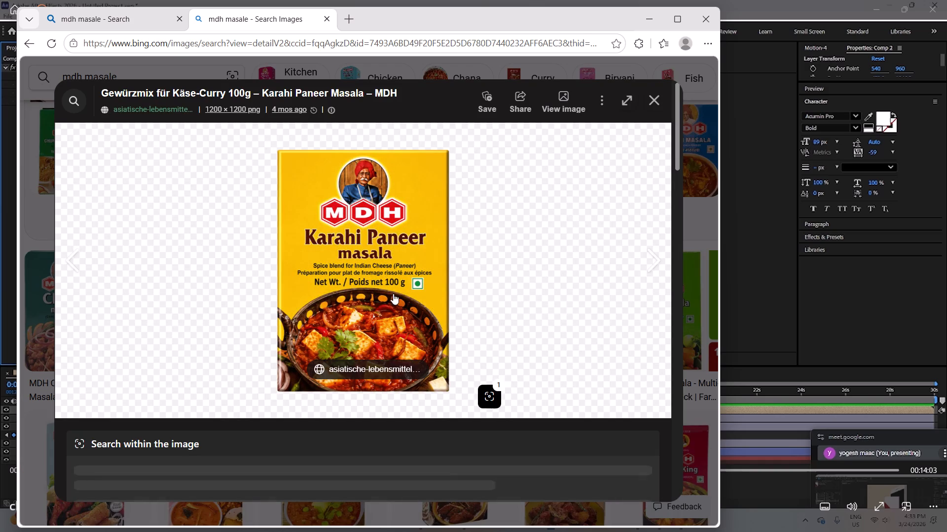
{"action": "right_click", "coordinate": [373, 276]}
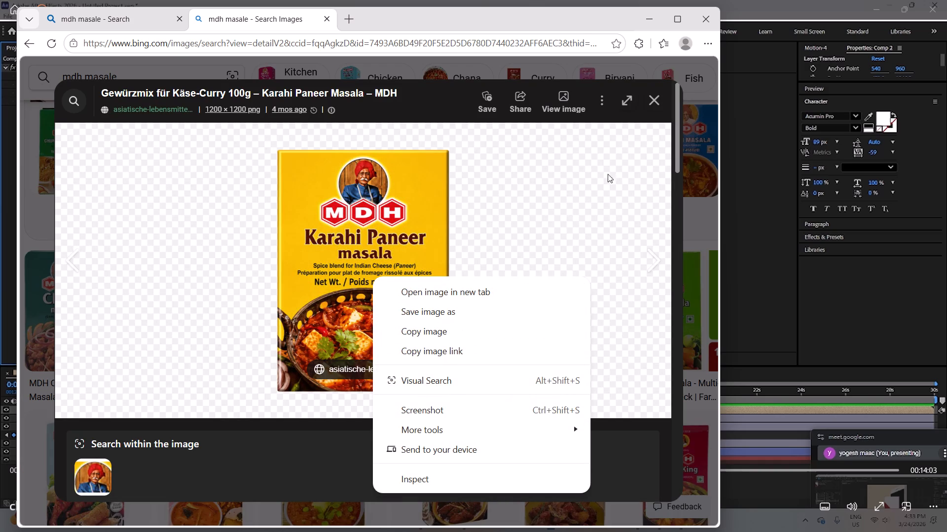
{"action": "left_click", "coordinate": [653, 99]}
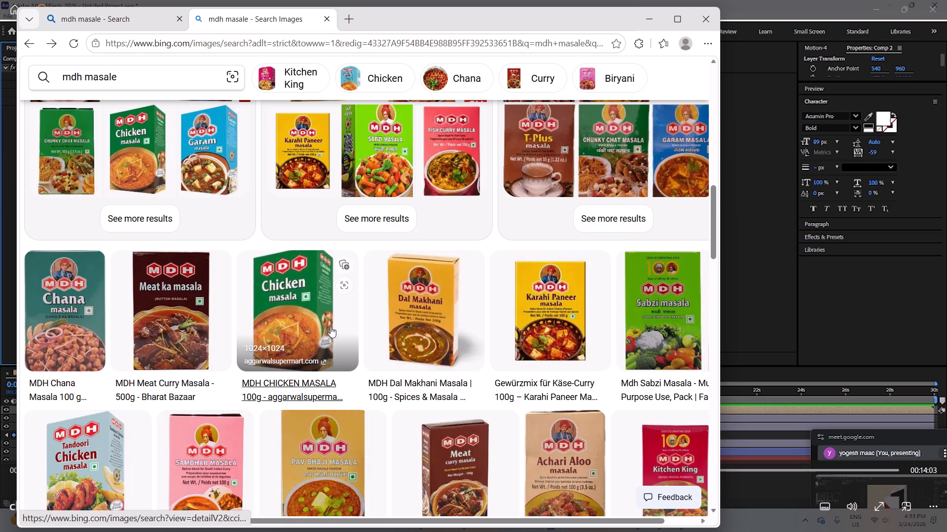
Examine the Achari Aloo Masala and front-facing Chicken Masala pack images further down the results.
{"action": "scroll", "coordinate": [330, 327], "scroll_direction": "down", "scroll_amount": 2}
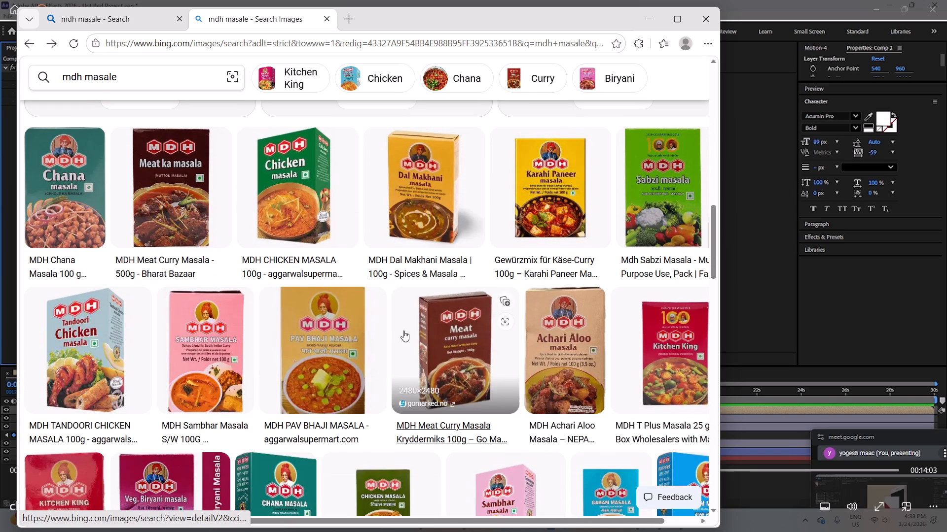
{"action": "left_click", "coordinate": [581, 358]}
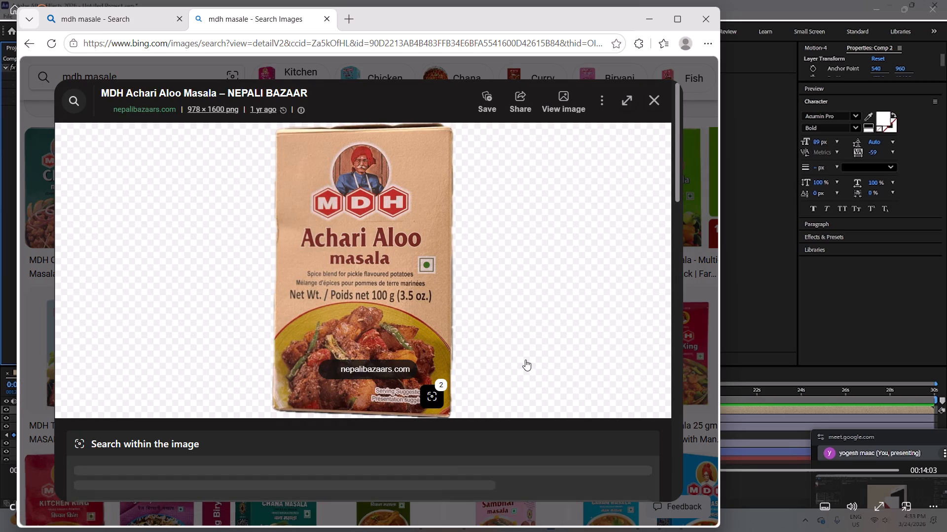
{"action": "left_click", "coordinate": [658, 101]}
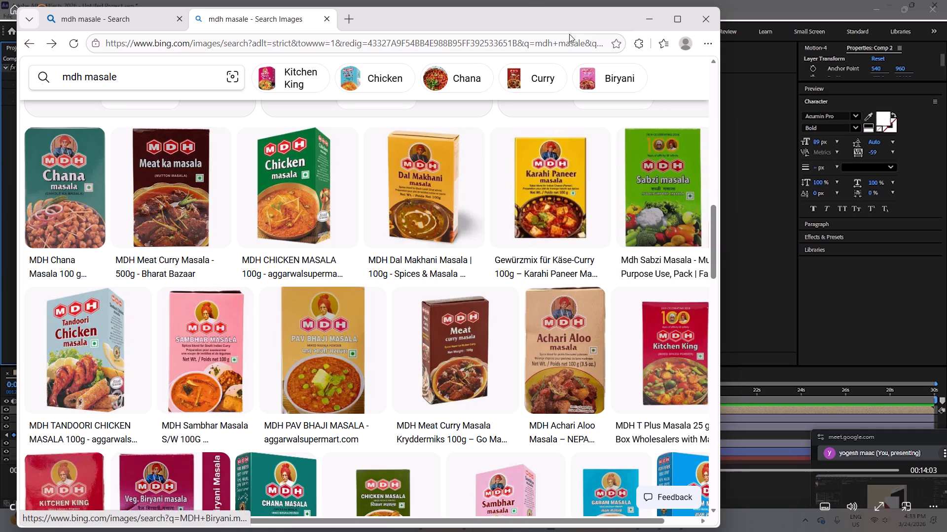
{"action": "scroll", "coordinate": [568, 222], "scroll_direction": "down", "scroll_amount": 3}
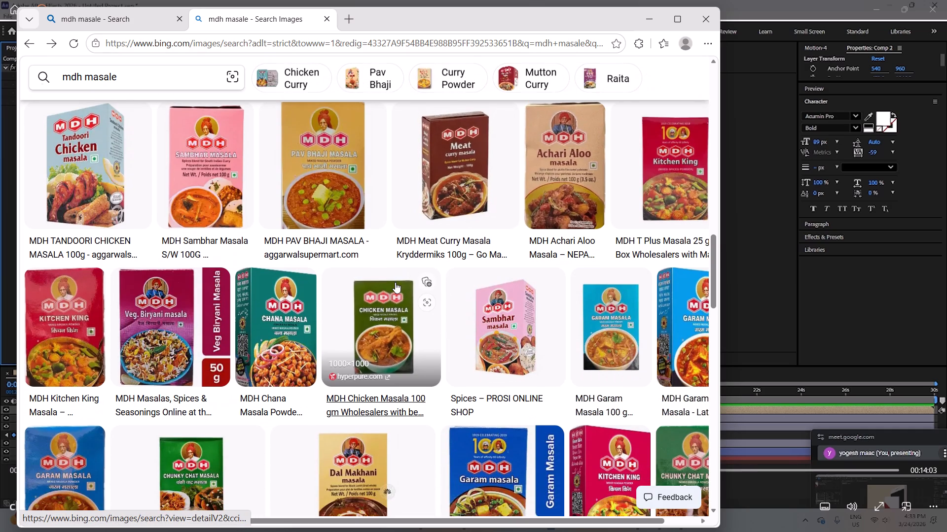
{"action": "scroll", "coordinate": [395, 283], "scroll_direction": "down", "scroll_amount": 1}
{"action": "left_click", "coordinate": [364, 274]}
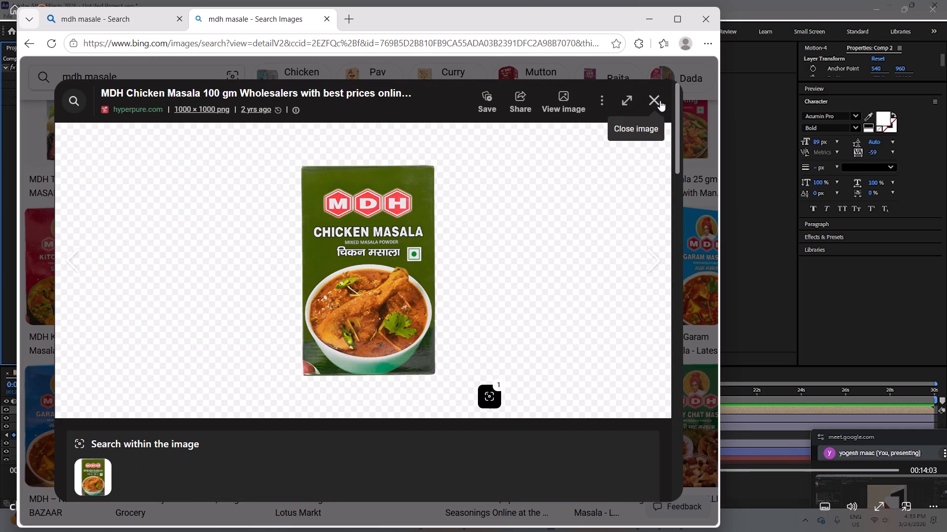
{"action": "left_click", "coordinate": [658, 100]}
Find the teal MDH Biryani Masala pack further down the results, save its PNG image, and close the image preview.
{"action": "scroll", "coordinate": [593, 250], "scroll_direction": "down", "scroll_amount": 2}
{"action": "scroll", "coordinate": [401, 305], "scroll_direction": "down", "scroll_amount": 2}
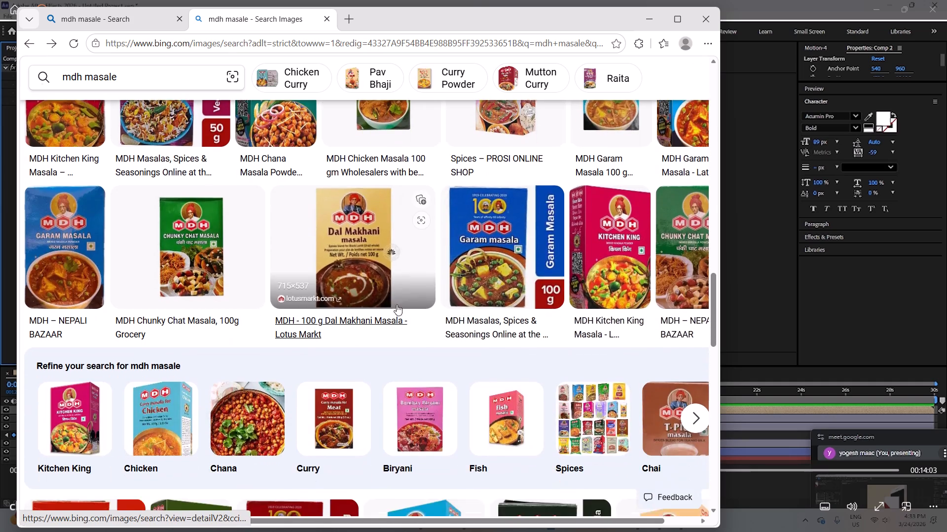
{"action": "scroll", "coordinate": [397, 304], "scroll_direction": "down", "scroll_amount": 3}
{"action": "scroll", "coordinate": [436, 284], "scroll_direction": "down", "scroll_amount": 1}
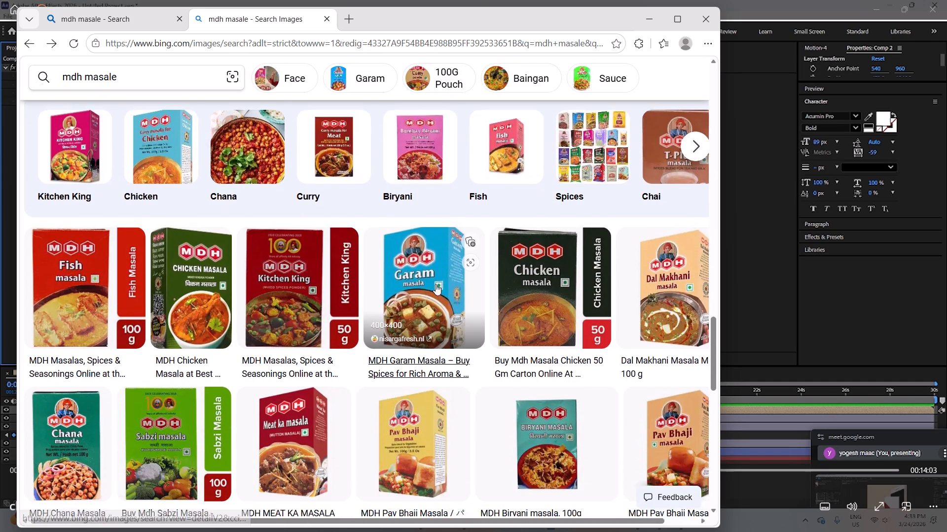
{"action": "scroll", "coordinate": [436, 284], "scroll_direction": "down", "scroll_amount": 2}
{"action": "left_click", "coordinate": [528, 280]}
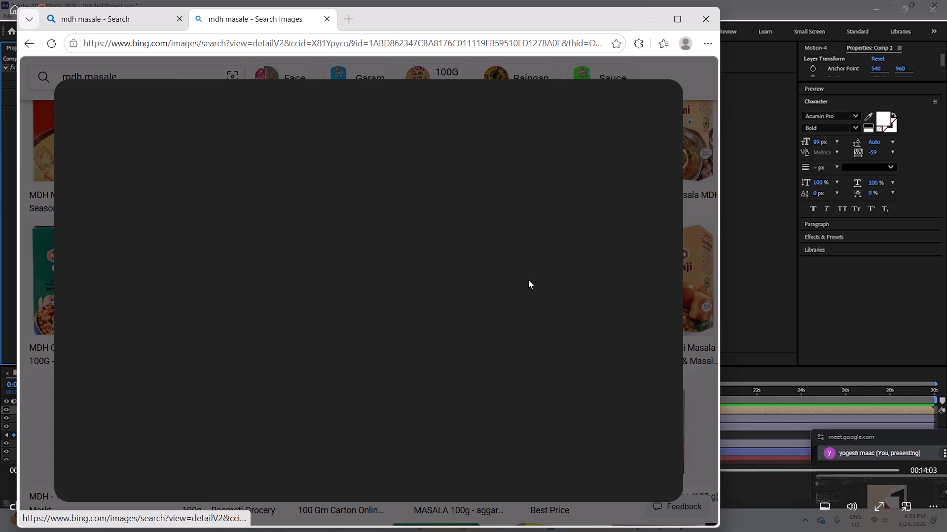
{"action": "right_click", "coordinate": [361, 256]}
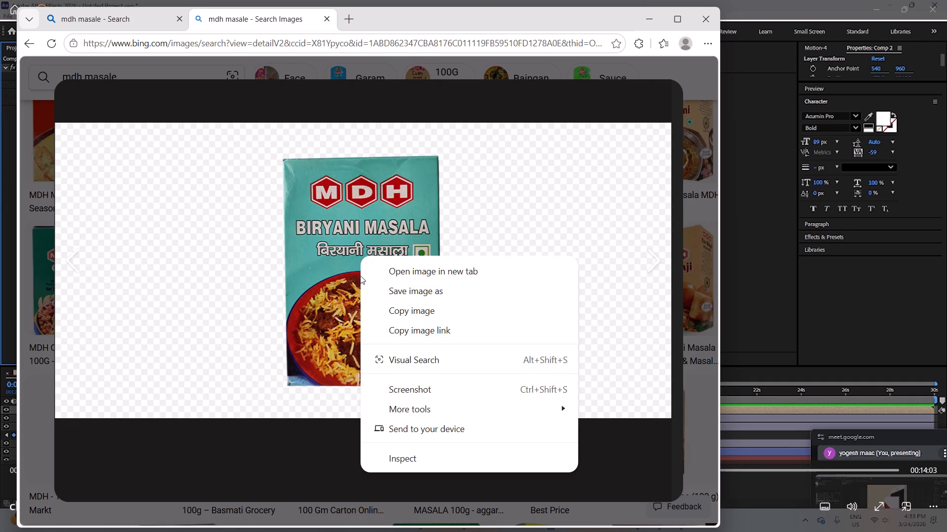
{"action": "left_click", "coordinate": [426, 291]}
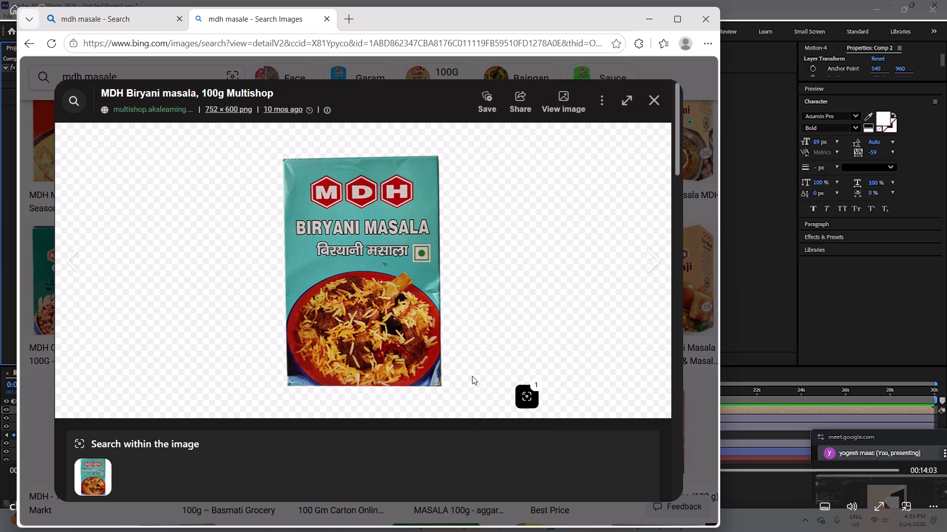
{"action": "left_click", "coordinate": [373, 284]}
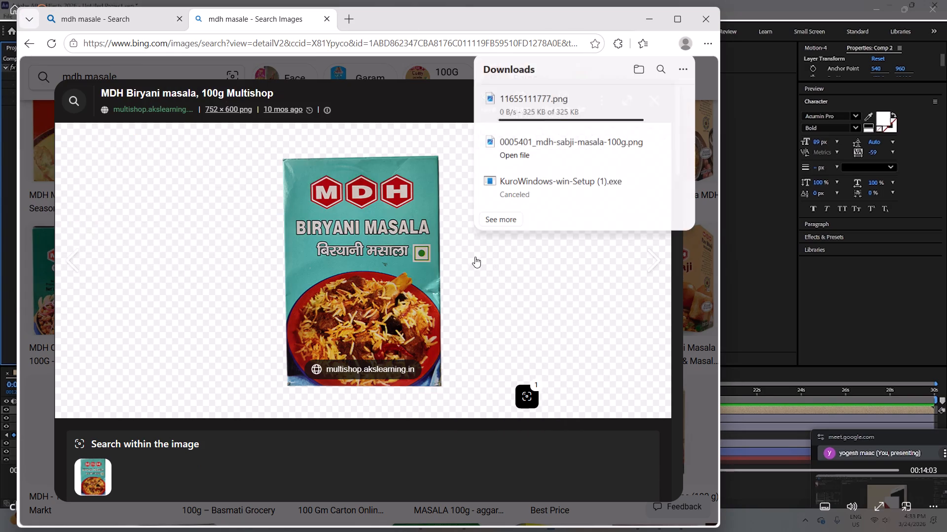
{"action": "left_click", "coordinate": [542, 315]}
{"action": "left_click", "coordinate": [663, 102]}
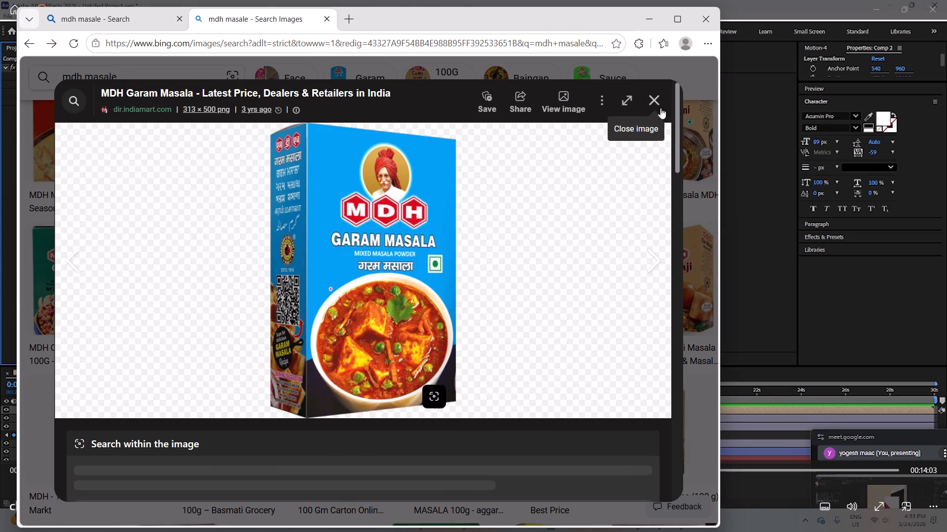
Preview the orange MDH Rajmah Masala pack further down the image results and close the preview.
{"action": "scroll", "coordinate": [490, 306], "scroll_direction": "down", "scroll_amount": 4}
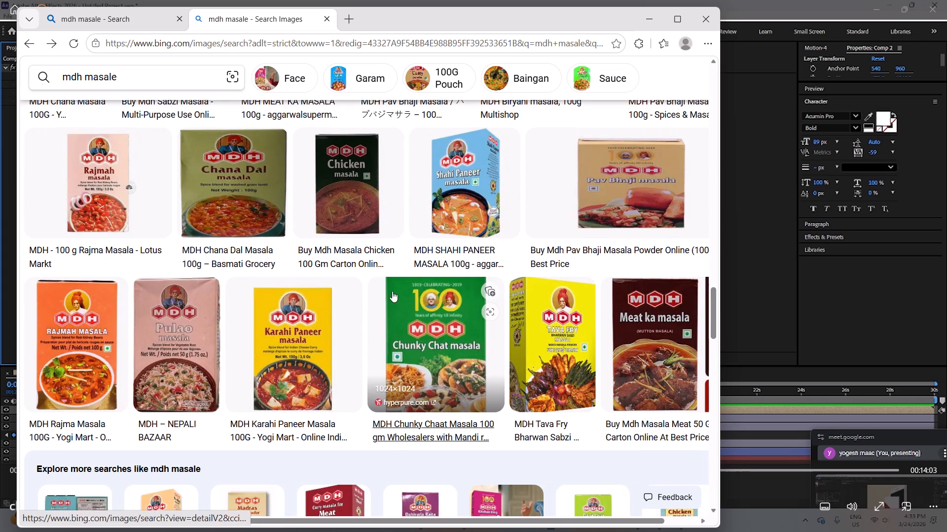
{"action": "scroll", "coordinate": [400, 302], "scroll_direction": "down", "scroll_amount": 2}
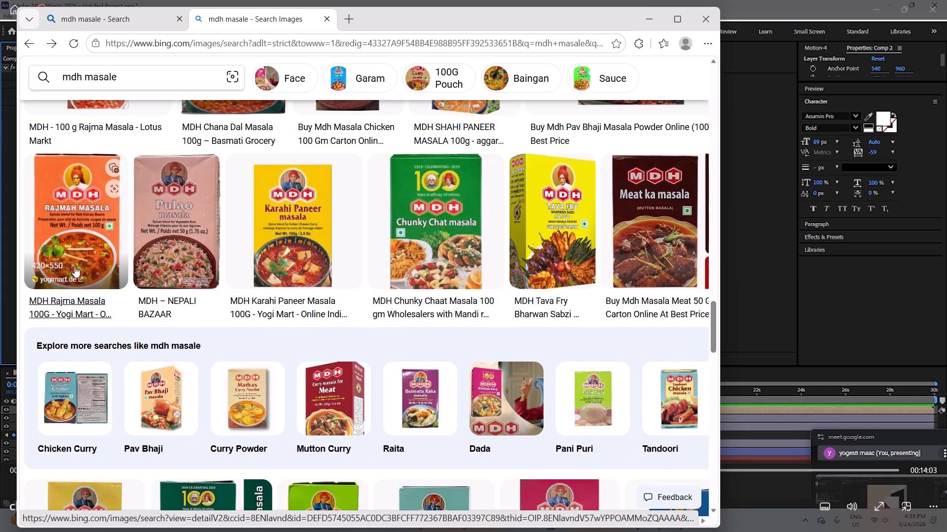
{"action": "left_click", "coordinate": [70, 247]}
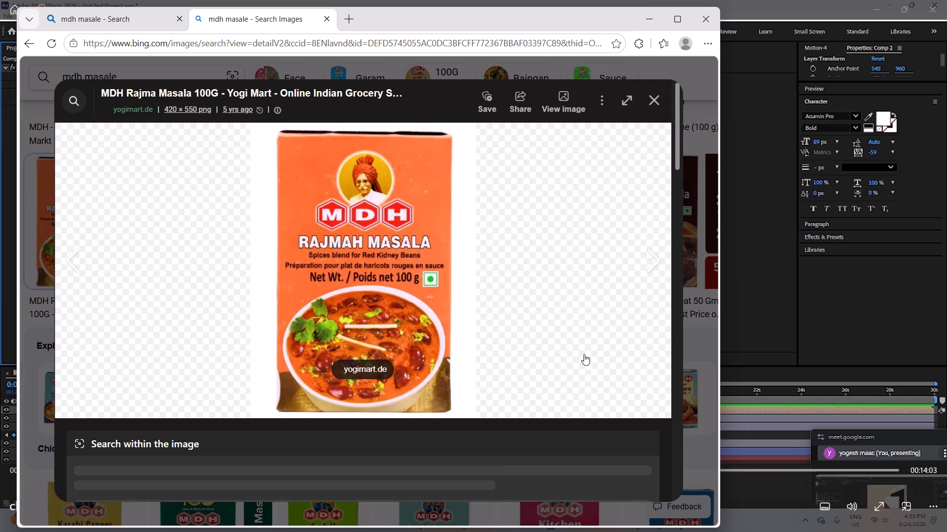
{"action": "left_click", "coordinate": [658, 101]}
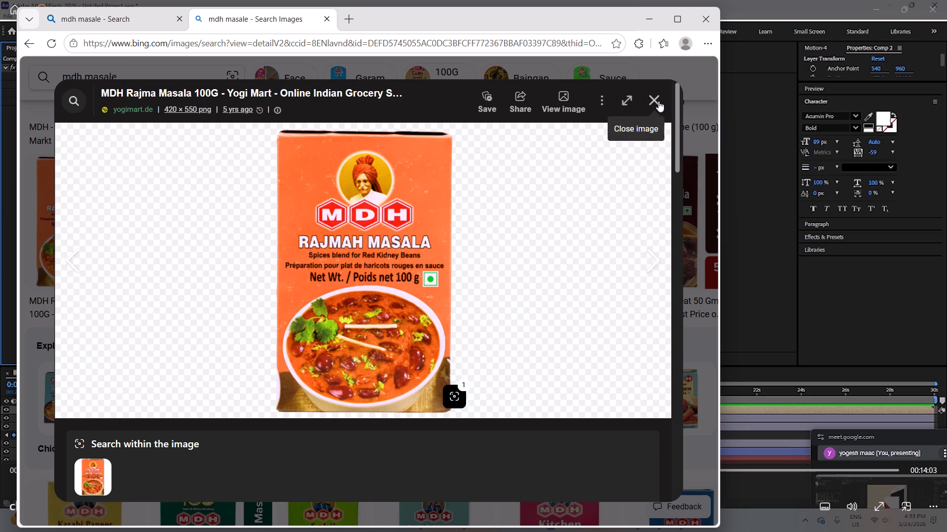
Find the teal MDH Shahi Paneer Masala pack further down the results, save its image, and close the preview.
{"action": "scroll", "coordinate": [410, 345], "scroll_direction": "down", "scroll_amount": 4}
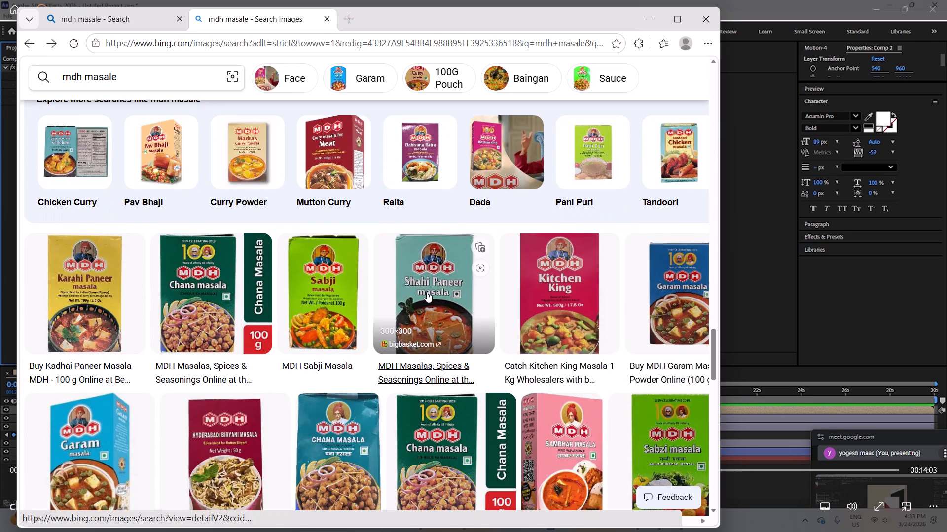
{"action": "left_click", "coordinate": [427, 292]}
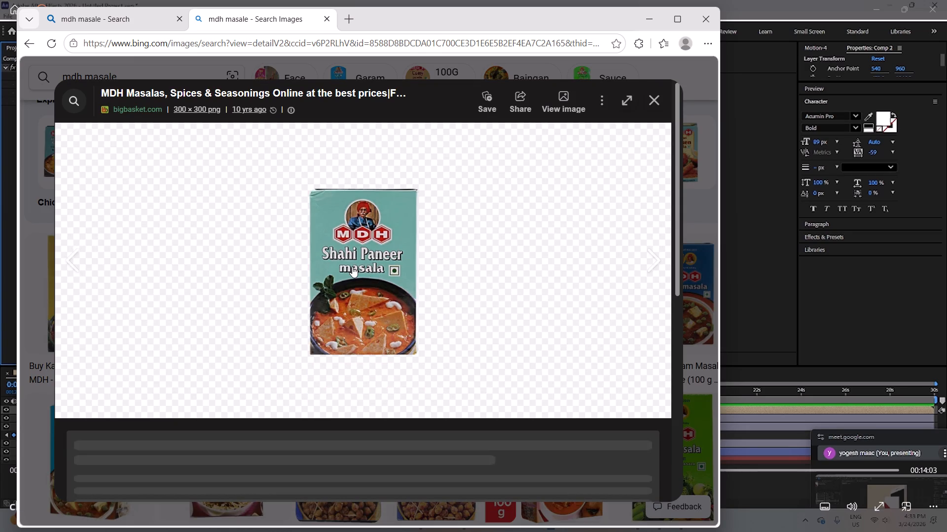
{"action": "right_click", "coordinate": [352, 266]}
{"action": "left_click", "coordinate": [412, 300]}
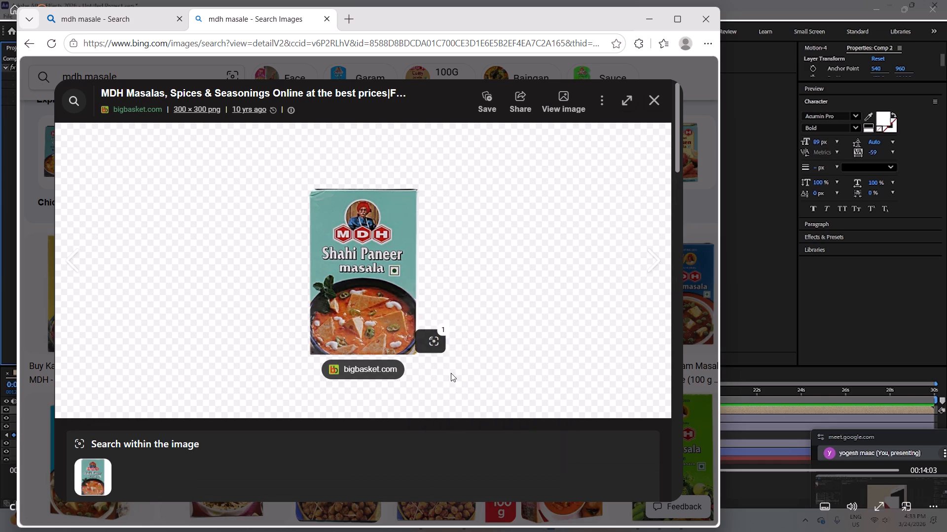
{"action": "left_click", "coordinate": [394, 283]}
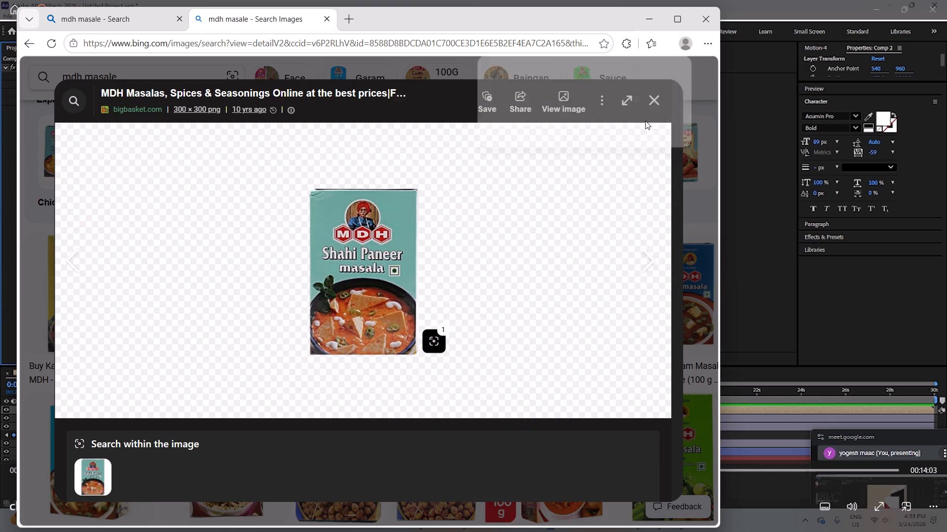
{"action": "left_click", "coordinate": [591, 363]}
{"action": "left_click", "coordinate": [662, 97]}
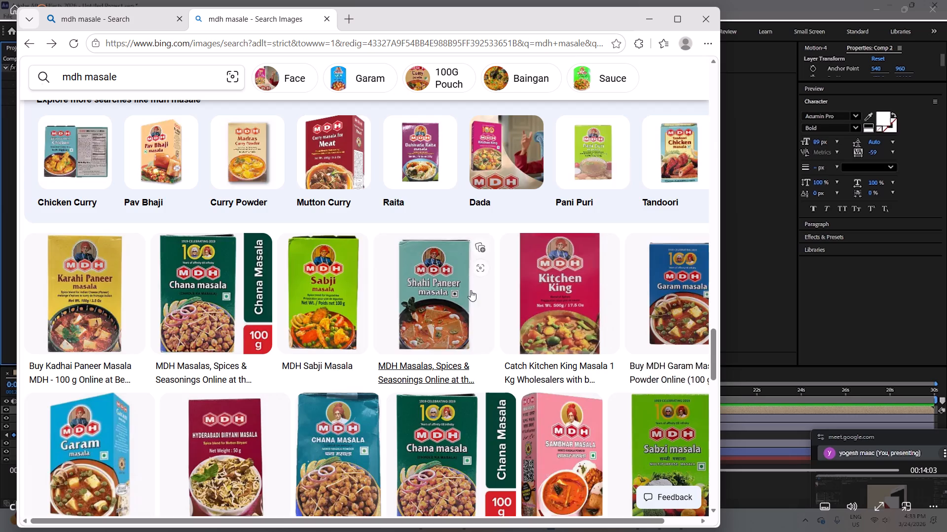
Preview the green MDH Chunky Chat Masala pack near the end of the results and close the preview.
{"action": "scroll", "coordinate": [469, 296], "scroll_direction": "down", "scroll_amount": 9}
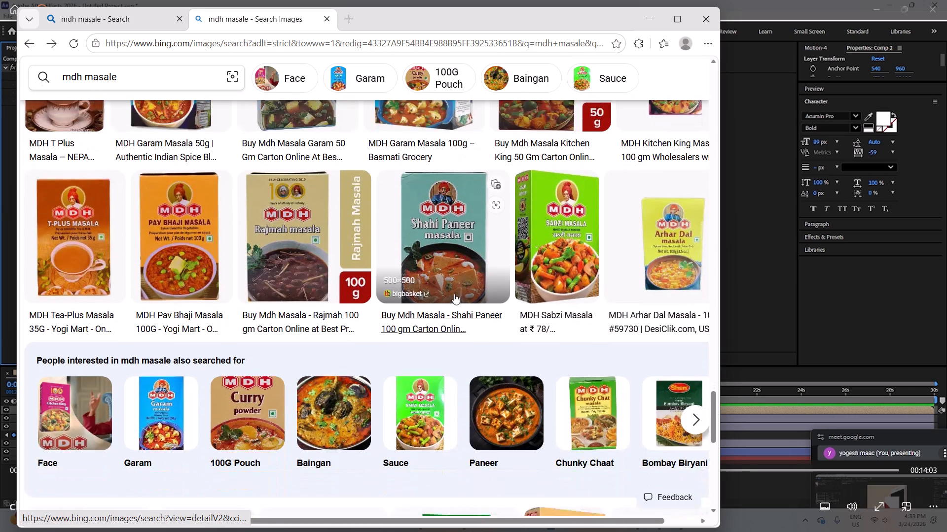
{"action": "scroll", "coordinate": [454, 293], "scroll_direction": "down", "scroll_amount": 5}
{"action": "left_click", "coordinate": [447, 275]}
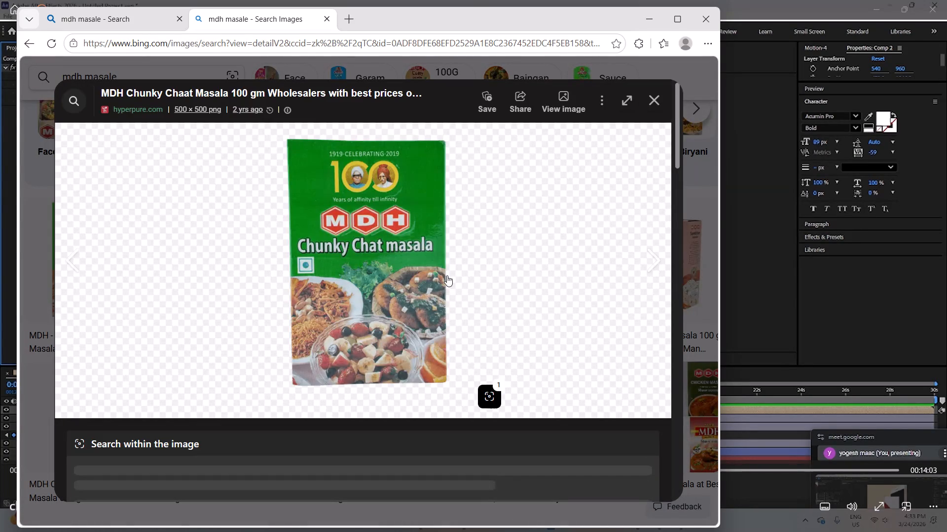
{"action": "left_click", "coordinate": [654, 91]}
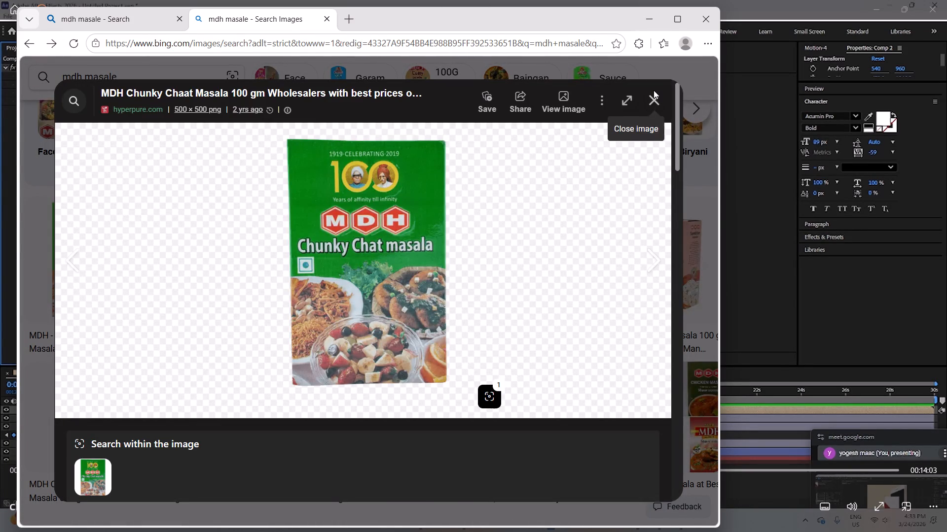
Check the remaining results, go back up to the pink MDH Kitchen King pack, and save its image.
{"action": "scroll", "coordinate": [592, 301], "scroll_direction": "down", "scroll_amount": 6}
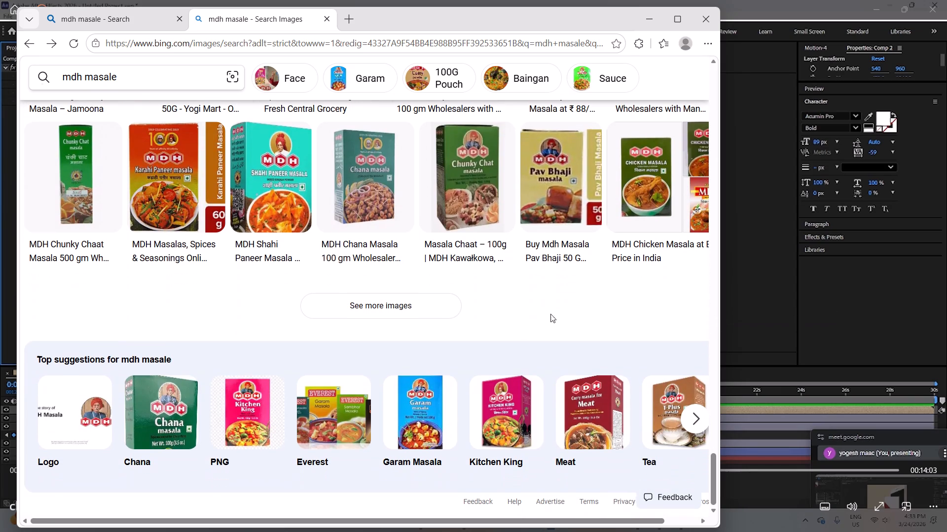
{"action": "scroll", "coordinate": [419, 351], "scroll_direction": "down", "scroll_amount": 4}
{"action": "scroll", "coordinate": [419, 372], "scroll_direction": "up", "scroll_amount": 4}
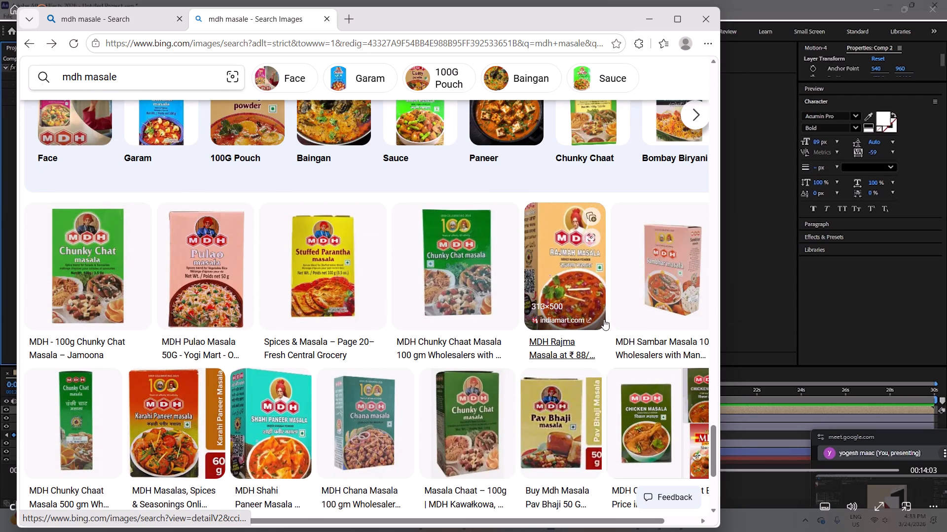
{"action": "scroll", "coordinate": [604, 319], "scroll_direction": "down", "scroll_amount": 3}
{"action": "scroll", "coordinate": [600, 318], "scroll_direction": "up", "scroll_amount": 8}
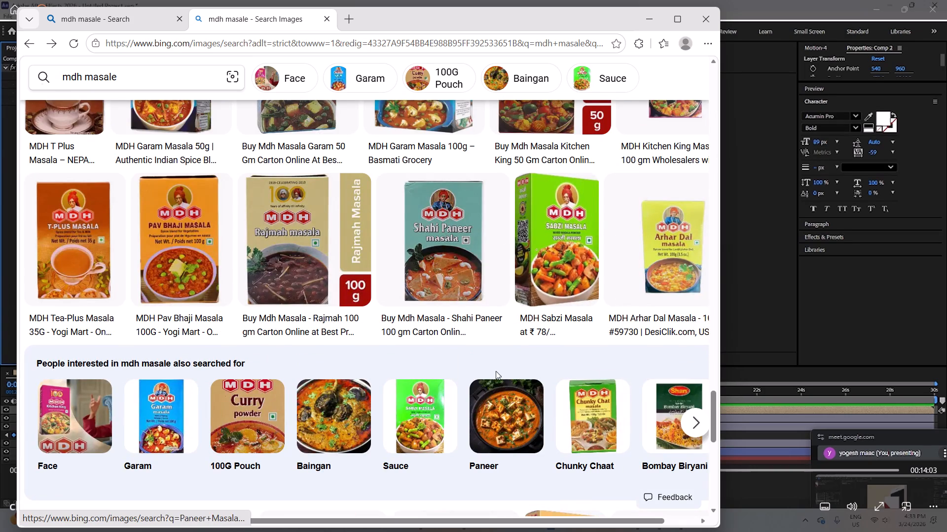
{"action": "scroll", "coordinate": [511, 361], "scroll_direction": "up", "scroll_amount": 1}
{"action": "scroll", "coordinate": [543, 331], "scroll_direction": "up", "scroll_amount": 3}
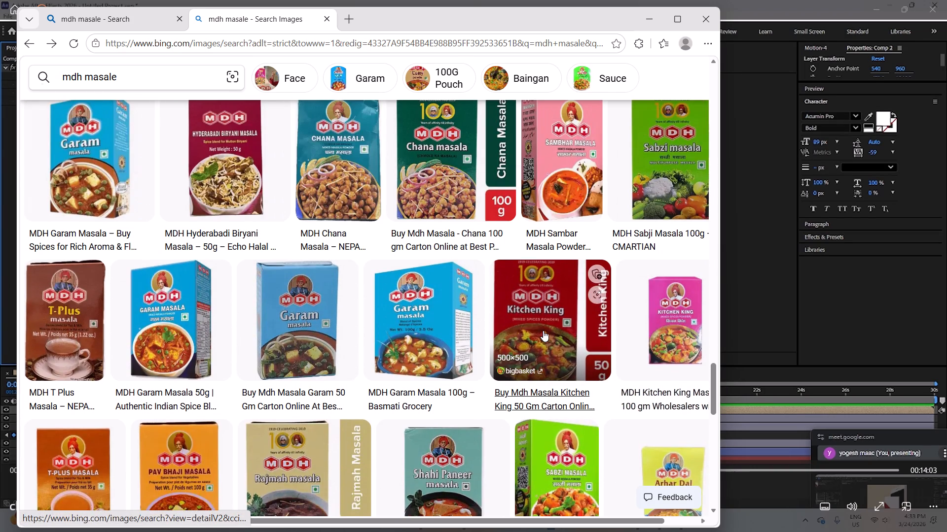
{"action": "left_click", "coordinate": [649, 298]}
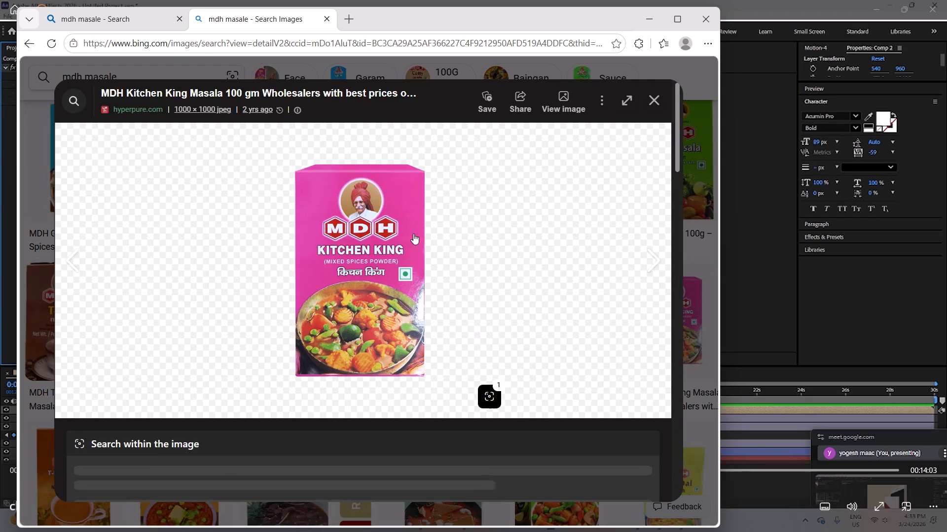
{"action": "right_click", "coordinate": [342, 257]}
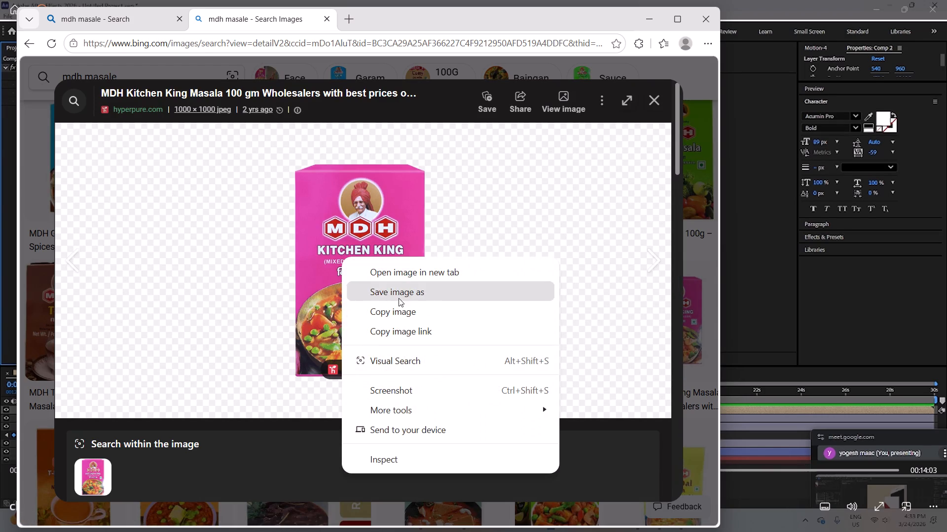
{"action": "left_click", "coordinate": [399, 298]}
{"action": "left_click", "coordinate": [390, 282]}
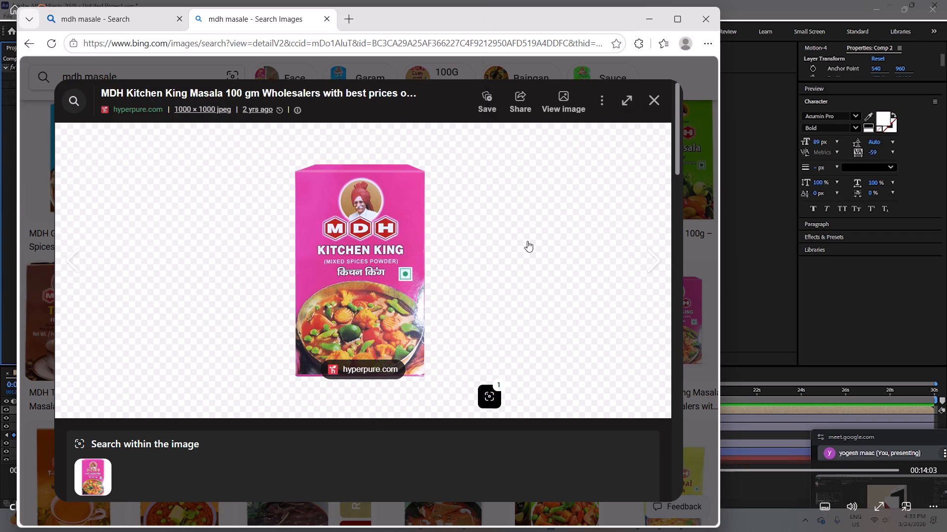
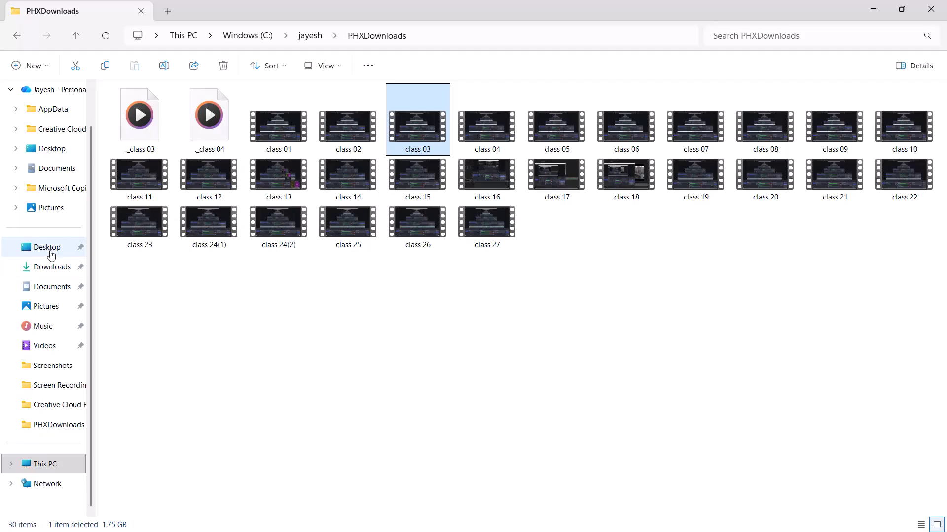
Bring the four MDH masala pack images downloaded today from the Downloads folder into After Effects as the top layers of Comp 1.
{"action": "left_click", "coordinate": [54, 264]}
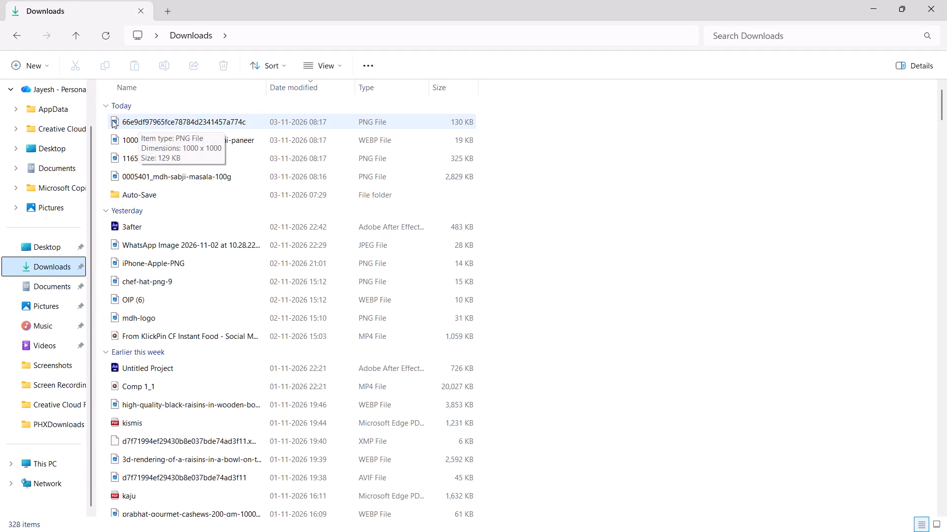
{"action": "left_click_drag", "start_coordinate": [100, 116], "coordinate": [142, 176]}
{"action": "left_click_drag", "start_coordinate": [149, 177], "coordinate": [379, 287]}
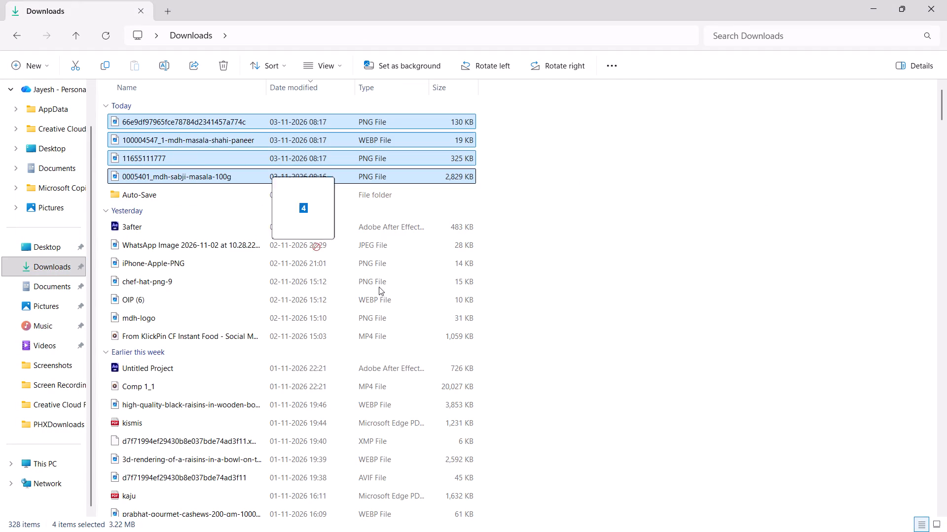
{"action": "left_click_drag", "start_coordinate": [379, 287], "coordinate": [175, 316]}
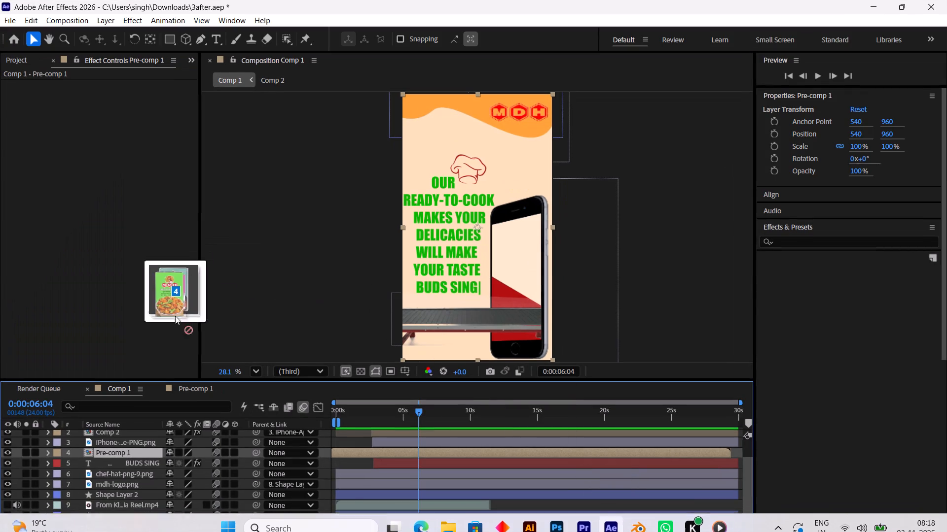
{"action": "left_click_drag", "start_coordinate": [175, 316], "coordinate": [162, 431]}
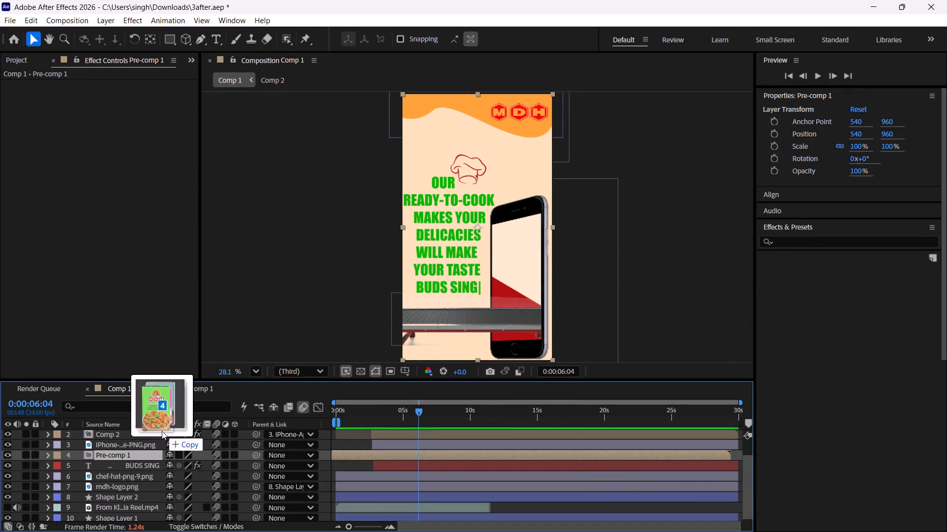
{"action": "left_click_drag", "start_coordinate": [162, 431], "coordinate": [163, 430]}
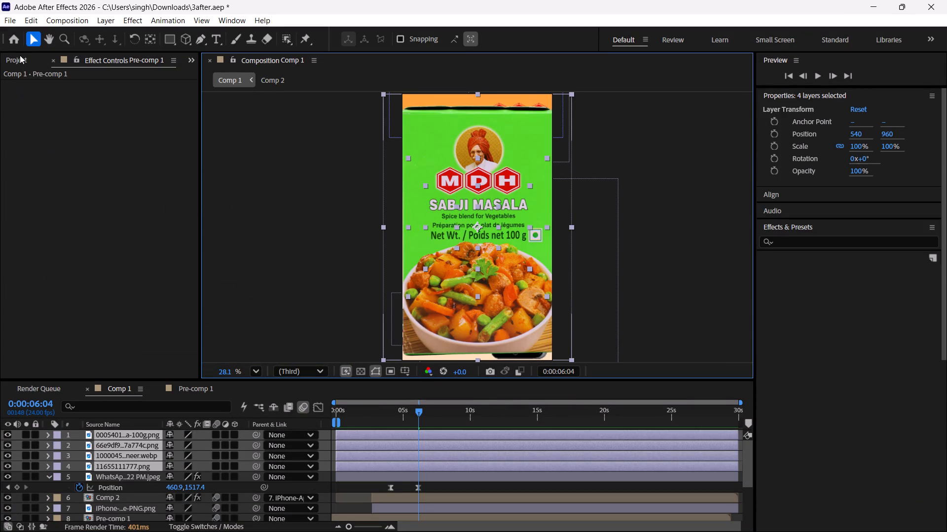
{"action": "left_click", "coordinate": [20, 56]}
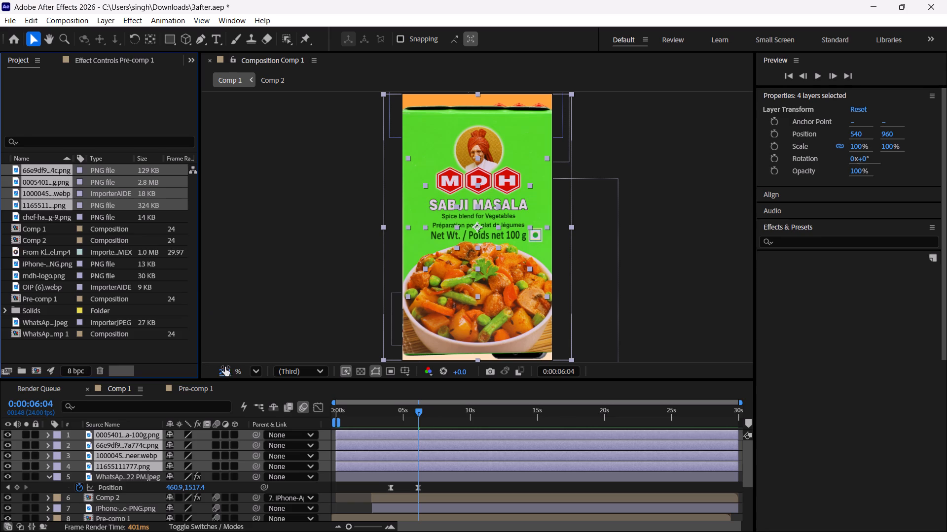
{"action": "left_click", "coordinate": [247, 304]}
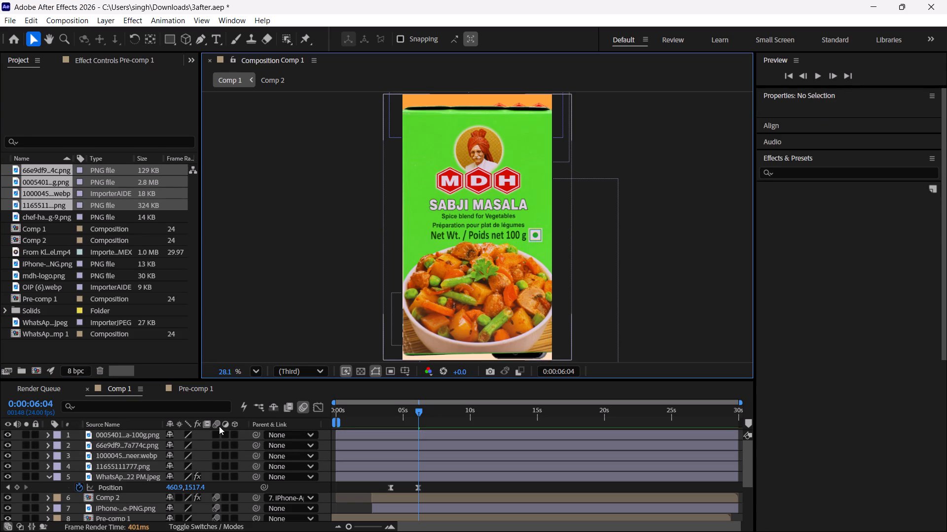
Enable motion blur for the four new pack image layers and the conveyor image layer below them.
{"action": "left_click_drag", "start_coordinate": [213, 431], "coordinate": [214, 482]}
{"action": "scroll", "coordinate": [222, 470], "scroll_direction": "down", "scroll_amount": 7}
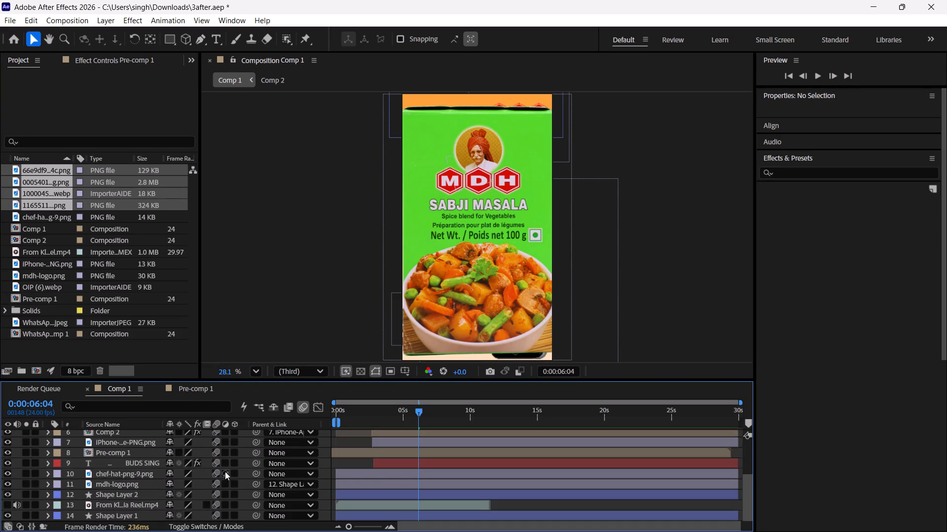
{"action": "scroll", "coordinate": [225, 471], "scroll_direction": "down", "scroll_amount": 4}
{"action": "scroll", "coordinate": [222, 490], "scroll_direction": "up", "scroll_amount": 8}
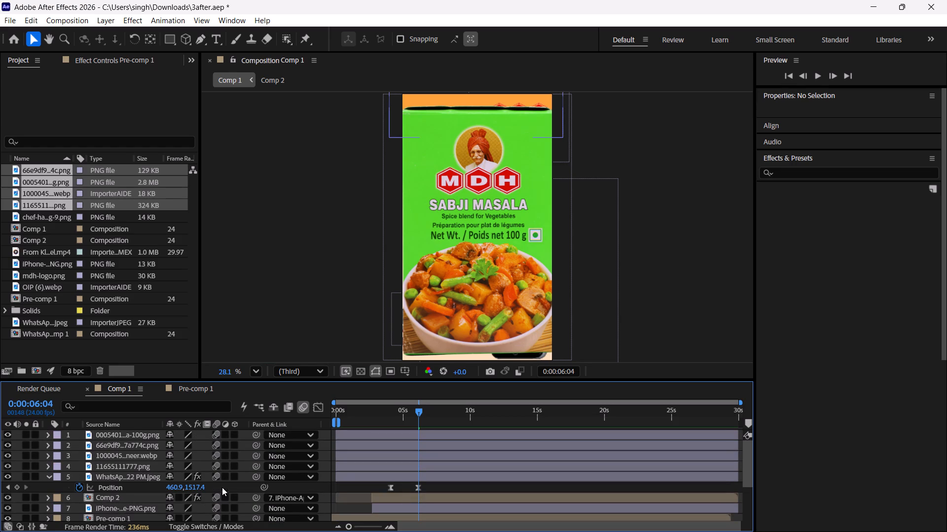
Hide the four pack image layers together with the conveyor image layer in Comp 1.
{"action": "left_click_drag", "start_coordinate": [7, 433], "coordinate": [13, 475]}
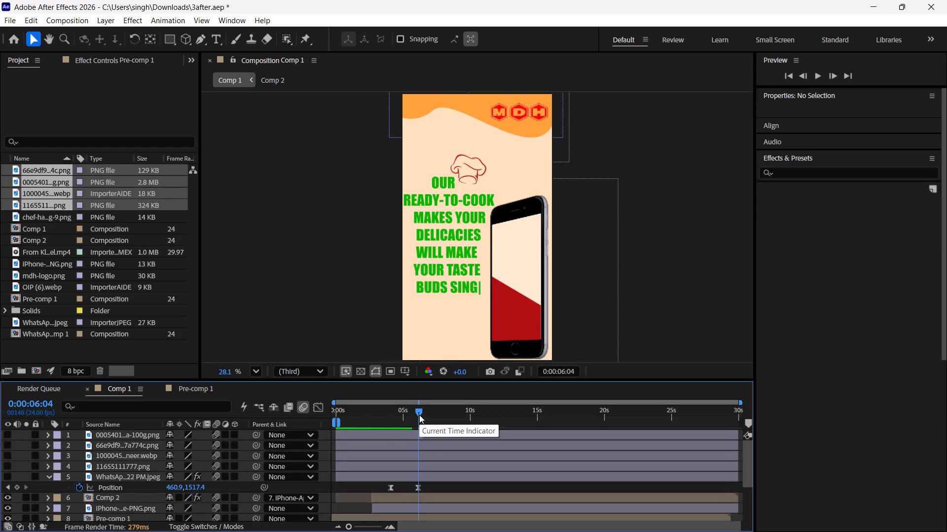
Step forward through Comp 1 from 0:00:06:04 to 0:00:09:01, examining the text and phone without the conveyor.
{"action": "key", "text": "ctrl+Right"}
{"action": "key", "text": "ctrl+Right"}
{"action": "key", "text": "ctrl+Right"}
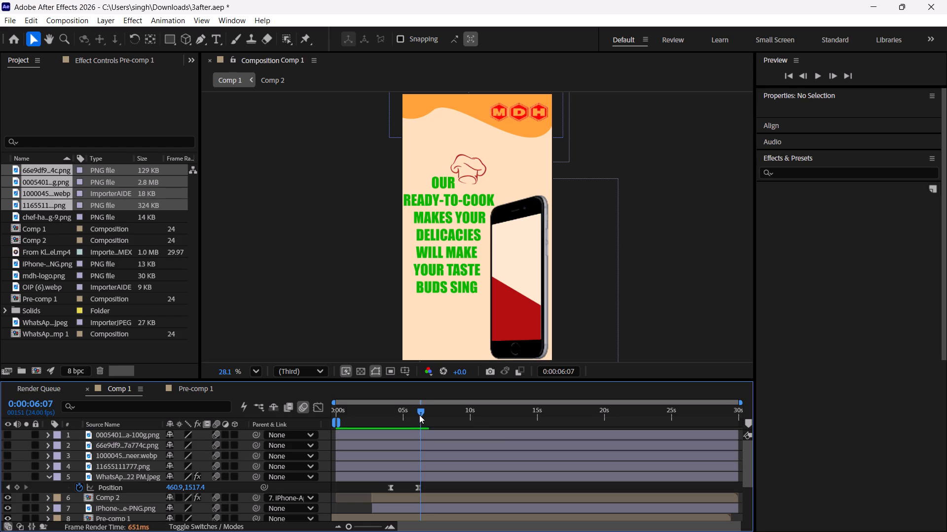
{"action": "key", "text": "ctrl+Right"}
{"action": "key", "text": "ctrl+Right"}
{"action": "key", "text": "ctrl+Right"}
{"action": "key", "text": "ctrl+Right"}
{"action": "key", "text": "ctrl+Right"}
{"action": "key", "text": "ctrl+Right"}
{"action": "key", "text": "ctrl+shift+Down"}
{"action": "key", "text": "ctrl+shift+Right"}
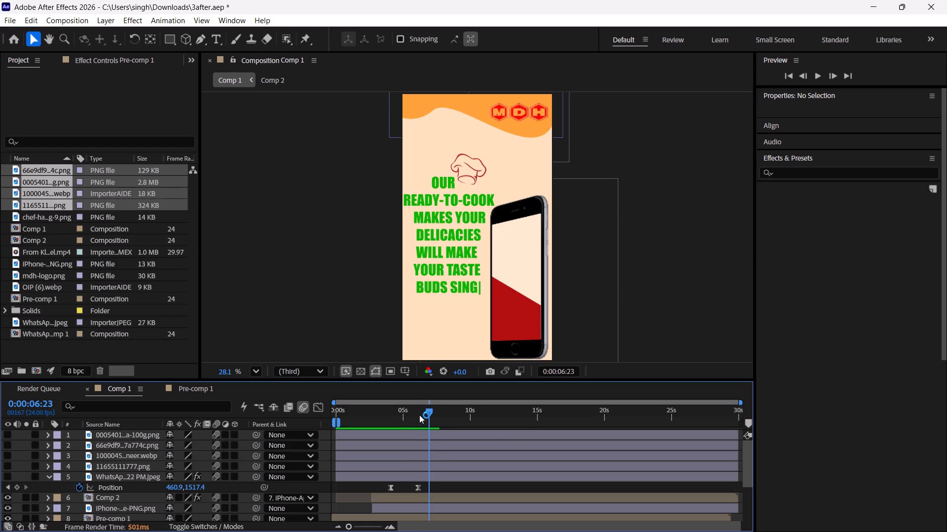
{"action": "key", "text": "ctrl+shift+Right"}
{"action": "key", "text": "ctrl+shift+Right"}
{"action": "key", "text": "ctrl+shift+Right"}
{"action": "key", "text": "ctrl+shift+Right"}
{"action": "key", "text": "ctrl+shift+Right"}
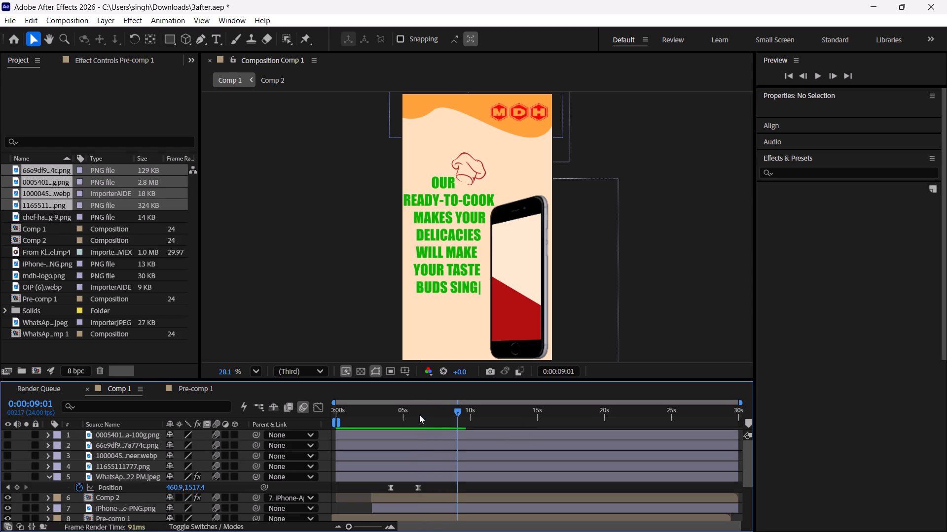
Make the conveyor image layer visible again.
{"action": "left_click", "coordinate": [5, 477]}
Step back and forth through the conveyor's slide-in to examine its motion and stopping point, ending at 0:00:06:04.
{"action": "key", "text": "ctrl+shift+Left"}
{"action": "key", "text": "ctrl+shift+Left"}
{"action": "key", "text": "ctrl+shift+Left"}
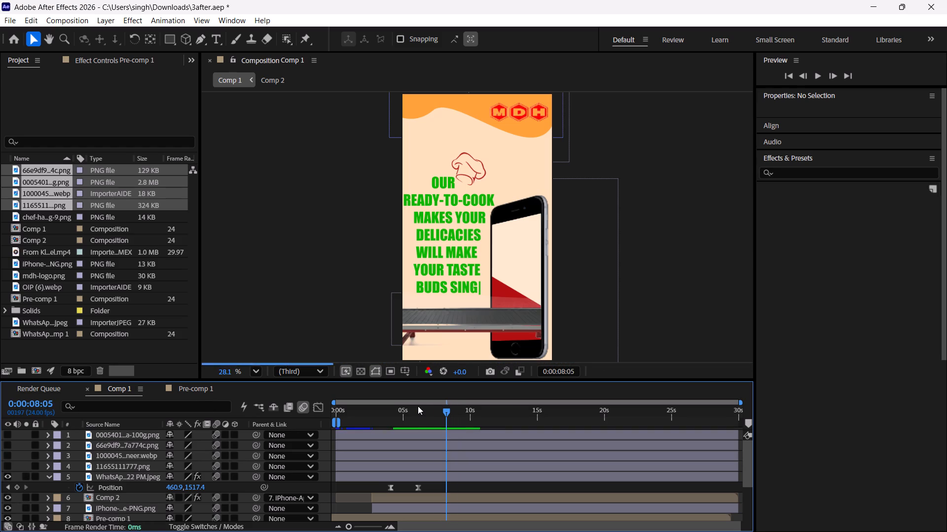
{"action": "key", "text": "ctrl+shift+Left"}
{"action": "key", "text": "ctrl+shift+Left"}
{"action": "key", "text": "ctrl+shift+Left"}
{"action": "key", "text": "ctrl+shift+Left"}
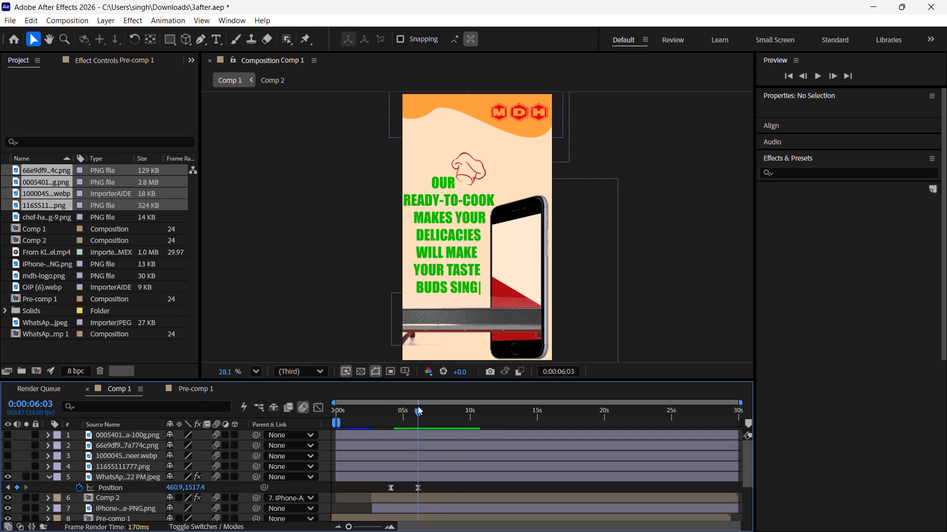
{"action": "key", "text": "ctrl+shift+Left"}
{"action": "key", "text": "ctrl+shift+Left"}
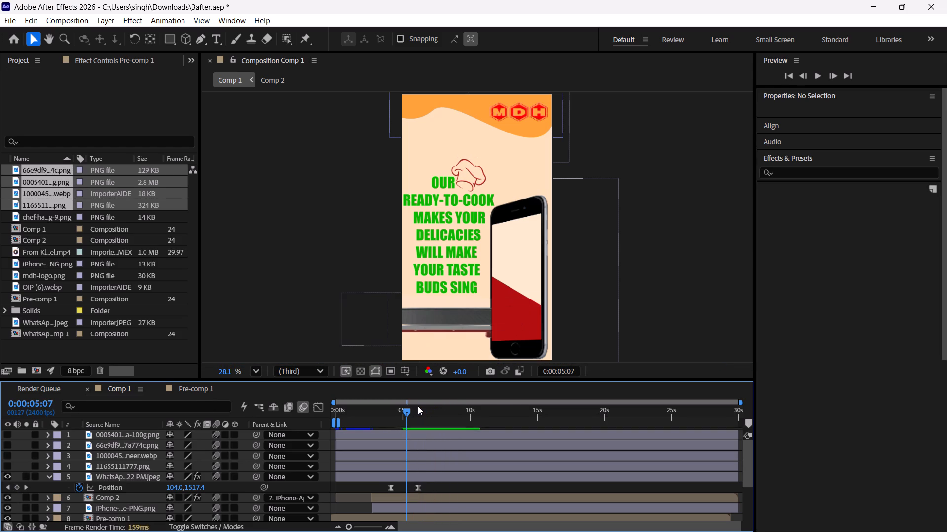
{"action": "key", "text": "ctrl+shift+Right"}
{"action": "key", "text": "ctrl+Right"}
{"action": "key", "text": "ctrl+Right"}
{"action": "key", "text": "ctrl+Right"}
{"action": "key", "text": "ctrl+Right"}
{"action": "key", "text": "ctrl+Right"}
{"action": "key", "text": "ctrl+Right"}
{"action": "key", "text": "ctrl+Right"}
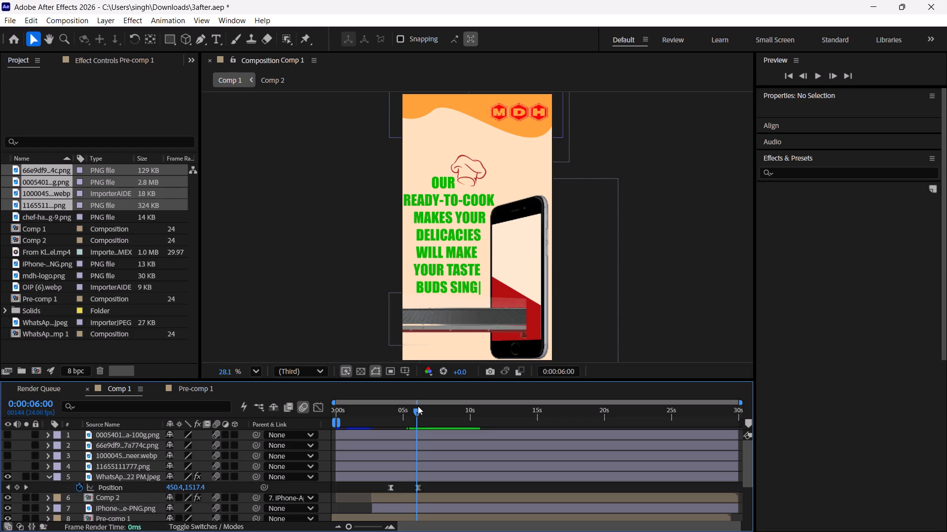
{"action": "key", "text": "ctrl+Right"}
{"action": "key", "text": "ctrl+Right"}
{"action": "key", "text": "ctrl+Right"}
{"action": "key", "text": "ctrl+Right"}
{"action": "key", "text": "ctrl+Right"}
{"action": "key", "text": "ctrl+Right"}
{"action": "key", "text": "ctrl+Right"}
{"action": "key", "text": "ctrl+Right"}
{"action": "key", "text": "ctrl+Right"}
{"action": "key", "text": "ctrl+Right"}
{"action": "key", "text": "ctrl+Right"}
{"action": "key", "text": "ctrl+Right"}
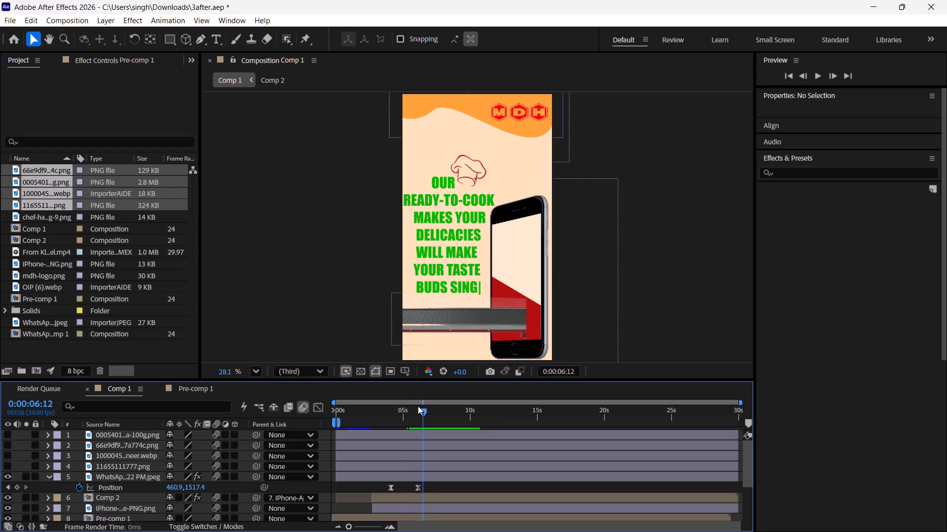
{"action": "key", "text": "ctrl+Right"}
{"action": "key", "text": "ctrl+Right"}
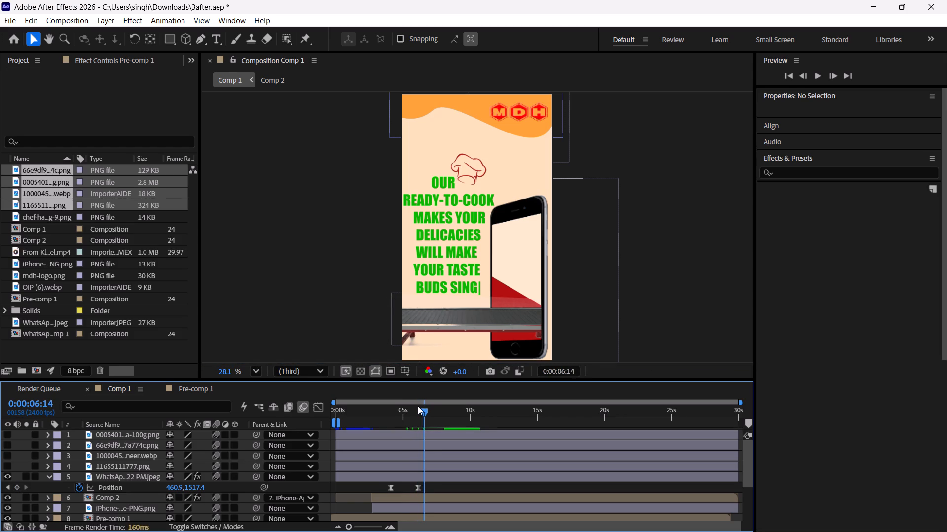
{"action": "key", "text": "ctrl+Left"}
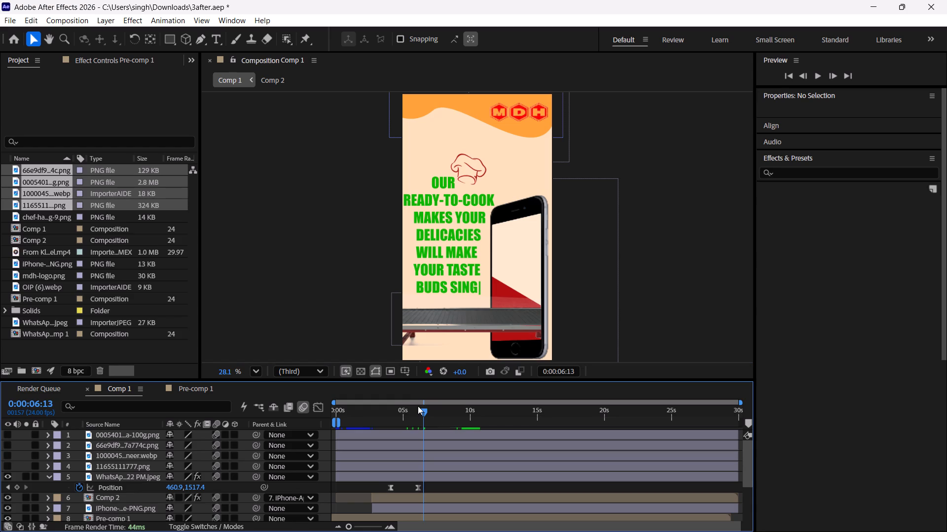
{"action": "key", "text": "ctrl+Left"}
{"action": "key", "text": "ctrl+Left"}
{"action": "key", "text": "ctrl+Left"}
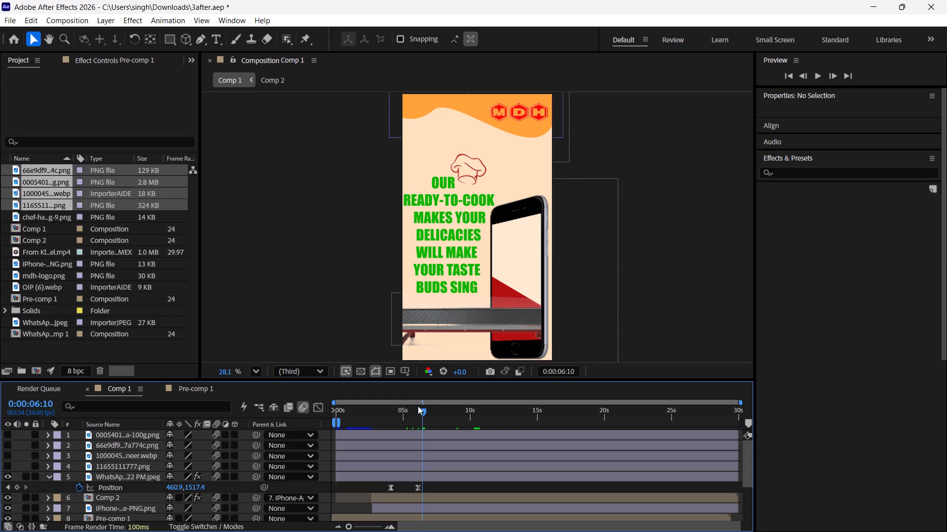
{"action": "key", "text": "ctrl+Left"}
{"action": "key", "text": "ctrl+Left"}
{"action": "key", "text": "ctrl+Left"}
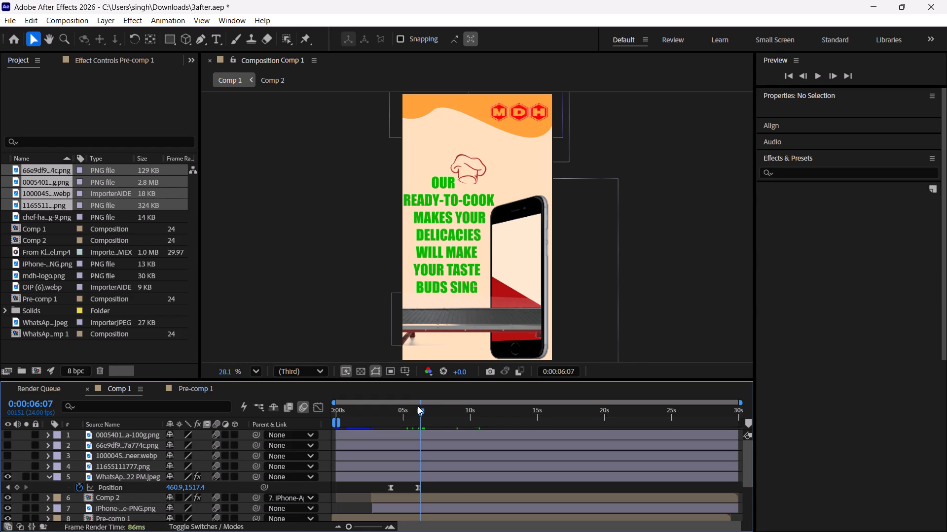
{"action": "key", "text": "ctrl+Left"}
{"action": "key", "text": "ctrl+Left"}
{"action": "key", "text": "ctrl+Left"}
{"action": "key", "text": "ctrl+Left"}
{"action": "key", "text": "ctrl+Left"}
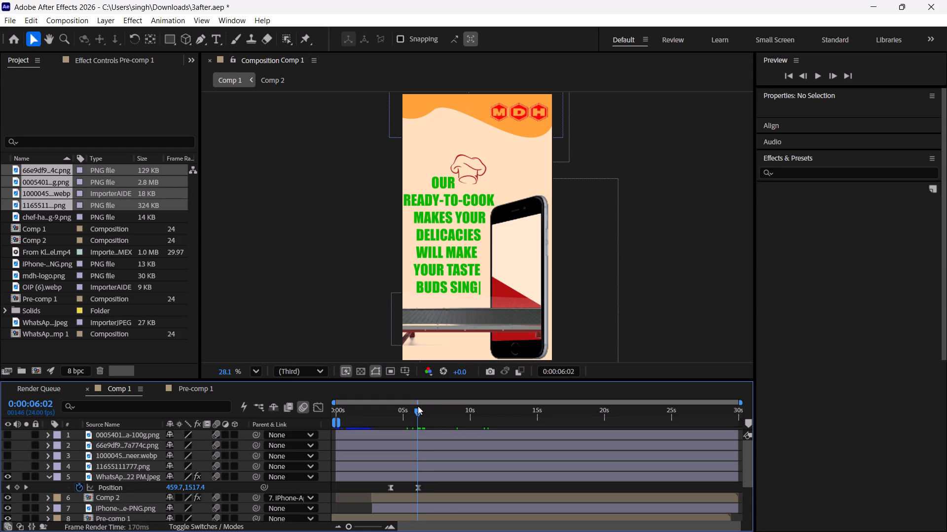
{"action": "key", "text": "ctrl+Left"}
{"action": "key", "text": "ctrl+Right"}
{"action": "key", "text": "ctrl+Right"}
{"action": "key", "text": "ctrl+Right"}
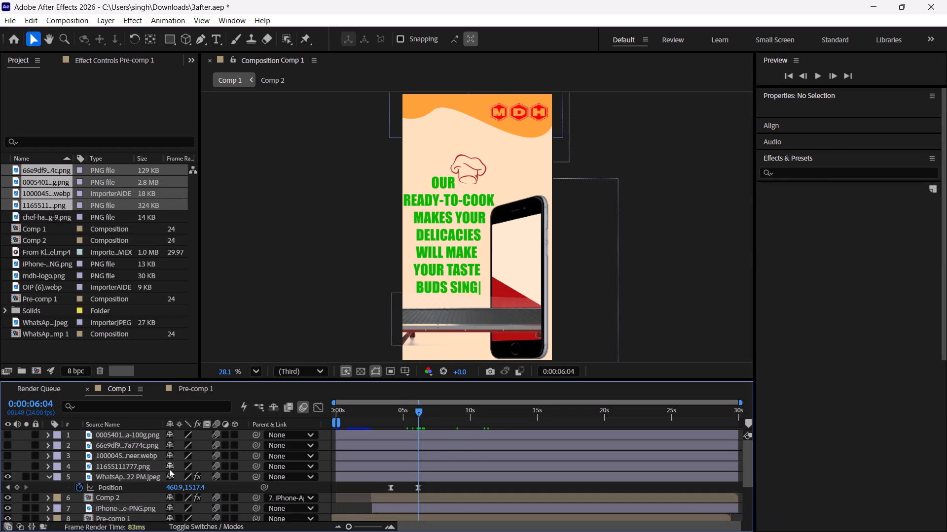
Show the teal Biryani Masala pack layer, scale it to 108%, and place it on the conveyor belt at about 707, 1351.
{"action": "left_click", "coordinate": [103, 464]}
{"action": "left_click", "coordinate": [4, 465]}
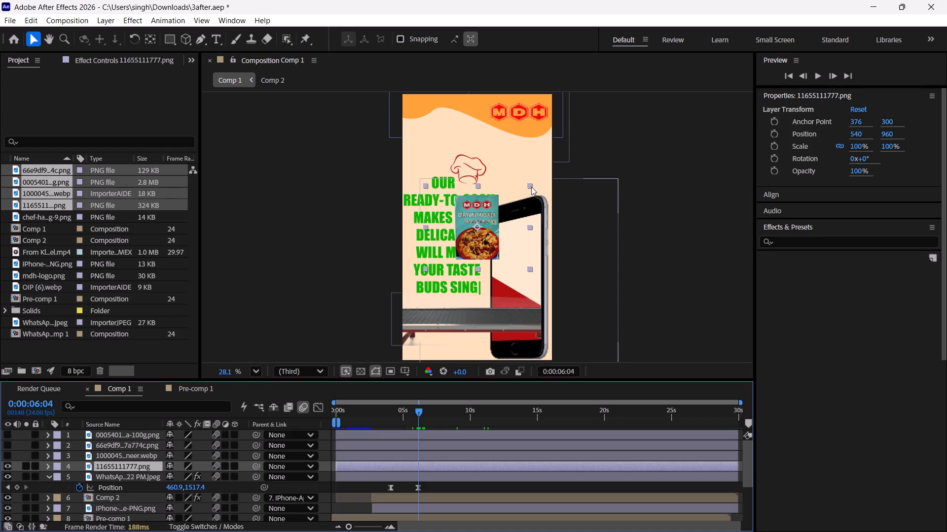
{"action": "left_click_drag", "start_coordinate": [855, 146], "coordinate": [871, 153]}
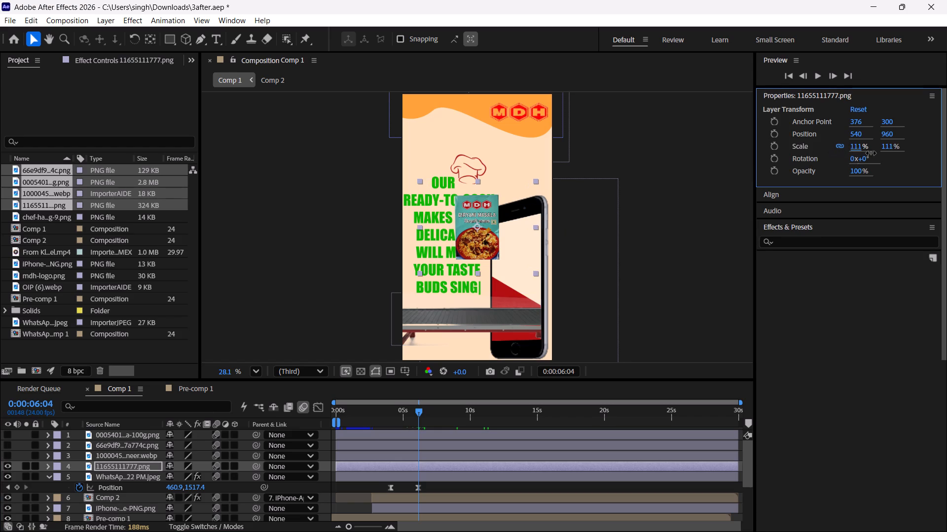
{"action": "left_click_drag", "start_coordinate": [871, 153], "coordinate": [906, 157]}
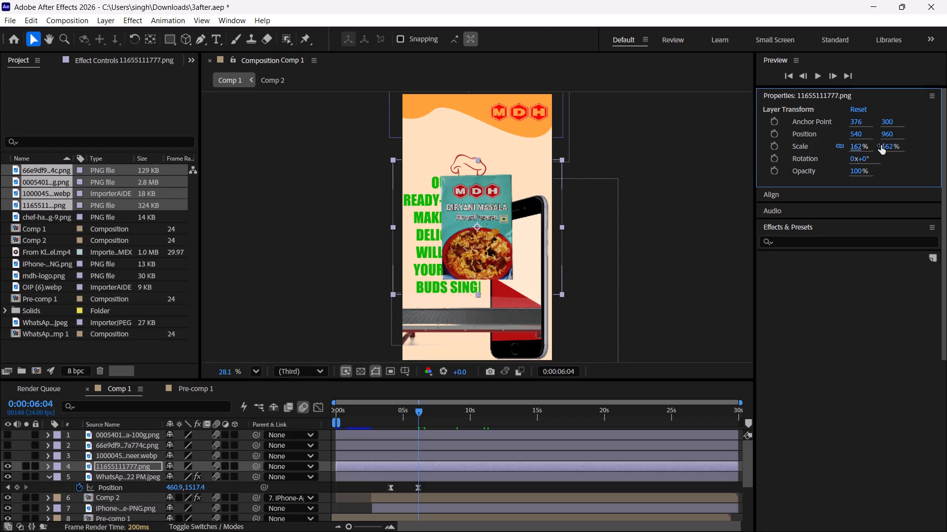
{"action": "left_click_drag", "start_coordinate": [859, 148], "coordinate": [847, 151]}
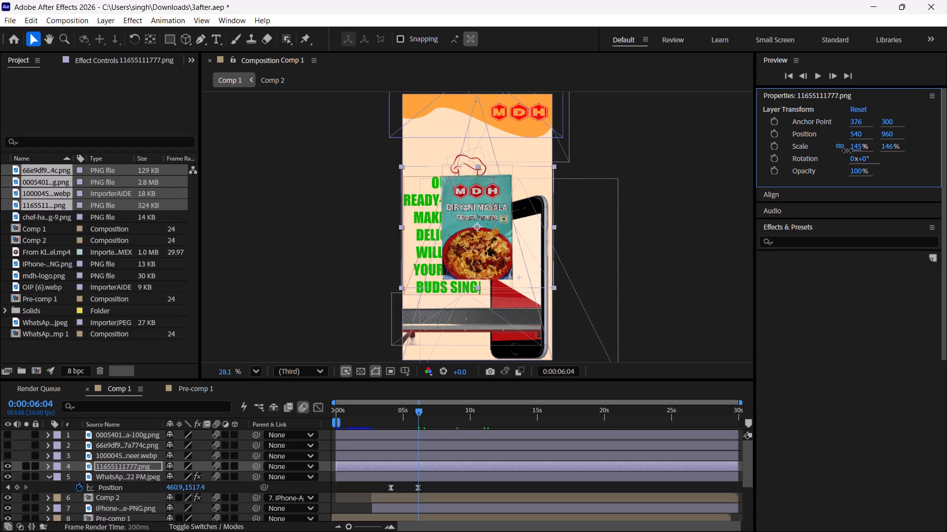
{"action": "left_click_drag", "start_coordinate": [847, 151], "coordinate": [834, 150]}
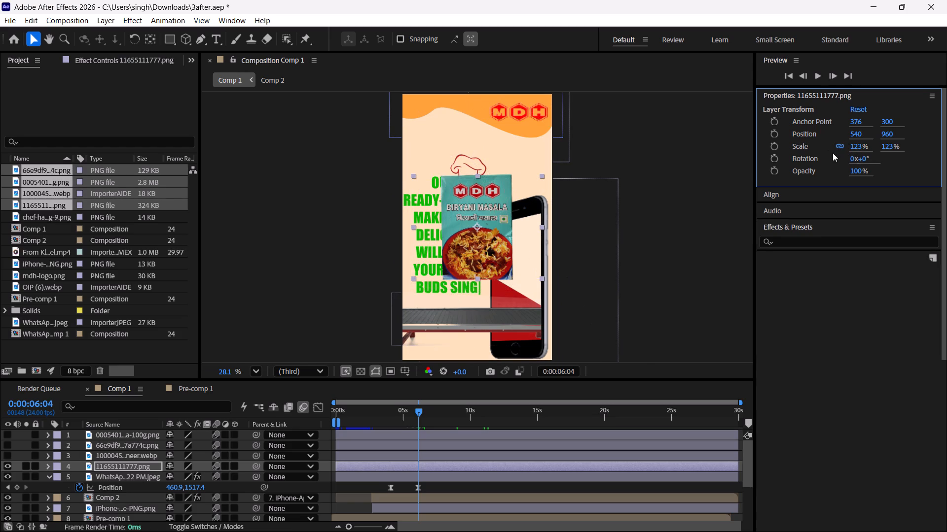
{"action": "left_click_drag", "start_coordinate": [477, 235], "coordinate": [487, 262]}
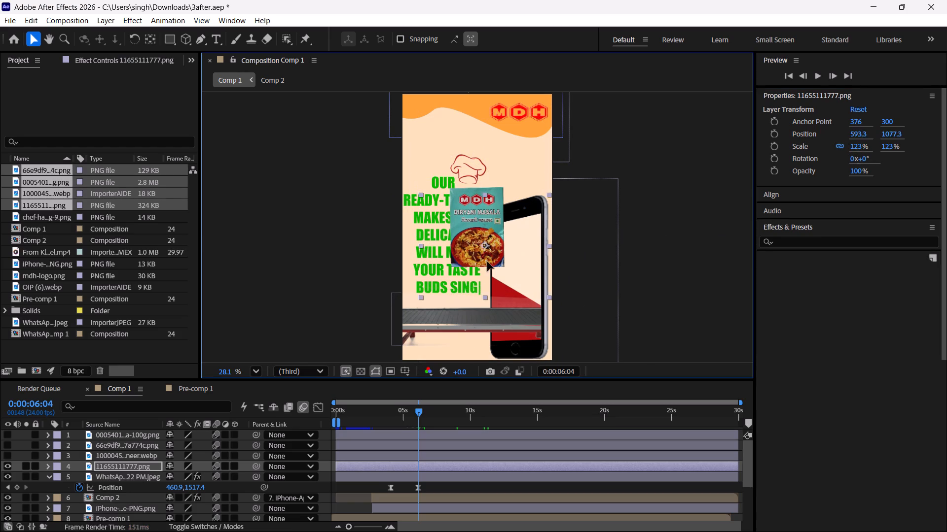
{"action": "left_click_drag", "start_coordinate": [487, 262], "coordinate": [497, 299]}
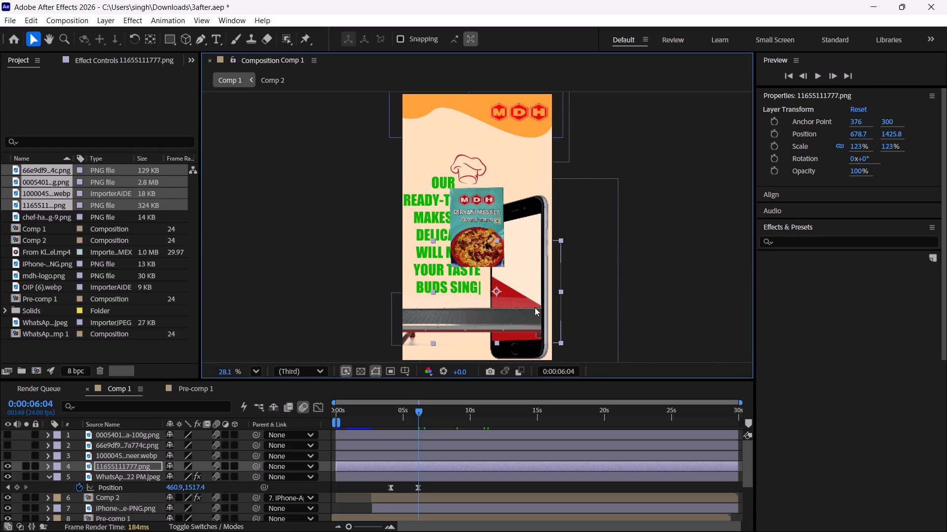
{"action": "left_click_drag", "start_coordinate": [857, 149], "coordinate": [846, 150]}
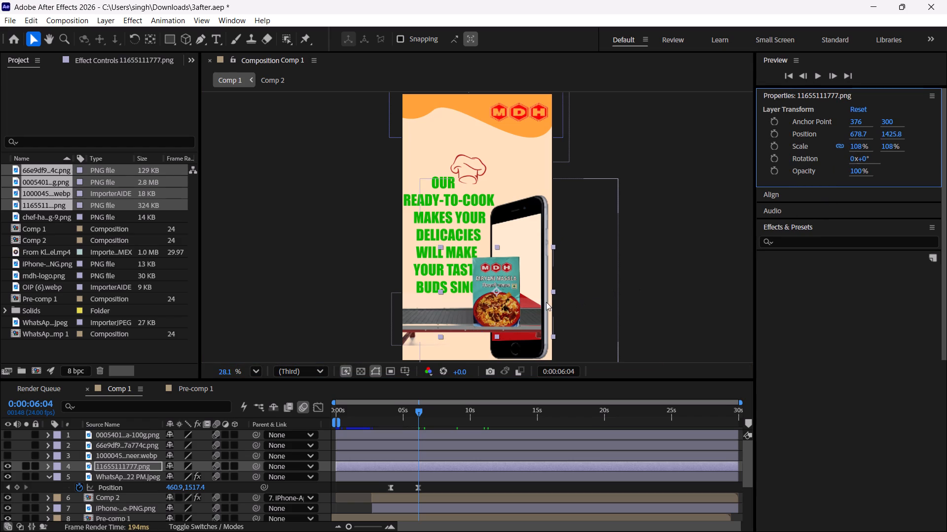
{"action": "left_click_drag", "start_coordinate": [506, 305], "coordinate": [510, 295]}
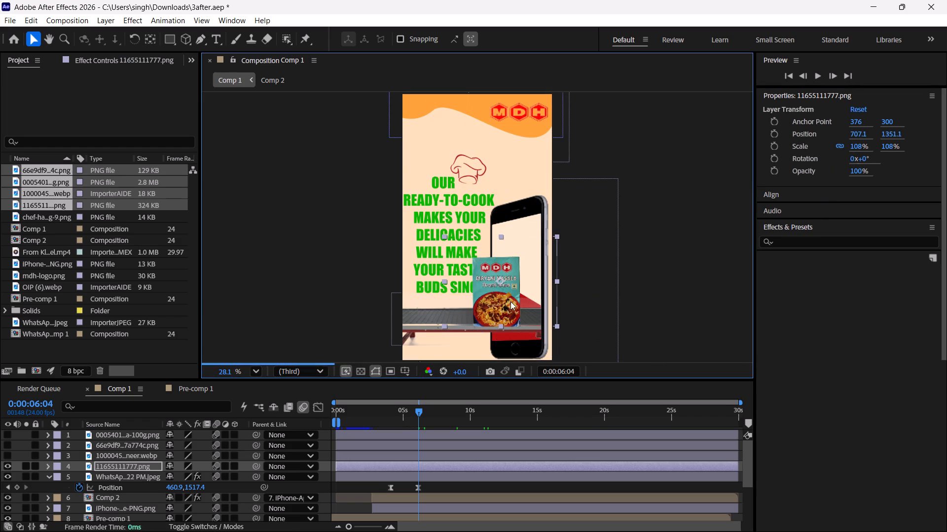
Scale the teal Biryani Masala pack to 84% and seat it on the conveyor belt at 728.4, 1440.8.
{"action": "left_click_drag", "start_coordinate": [511, 300], "coordinate": [514, 304]}
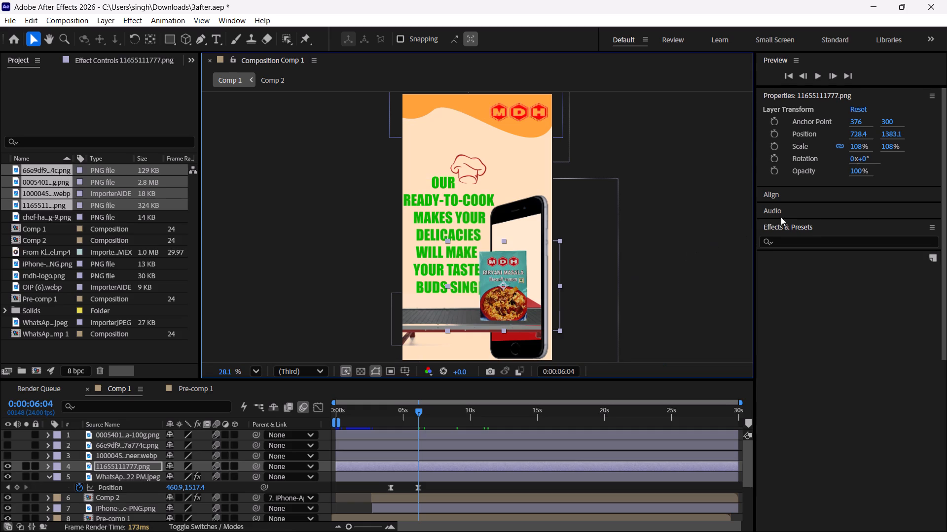
{"action": "left_click_drag", "start_coordinate": [859, 147], "coordinate": [849, 154]}
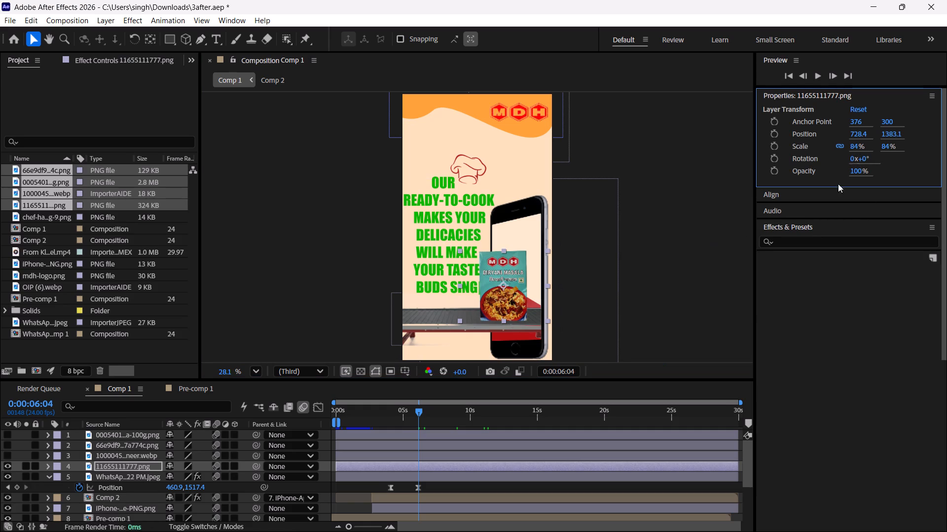
{"action": "left_click_drag", "start_coordinate": [511, 287], "coordinate": [511, 291]}
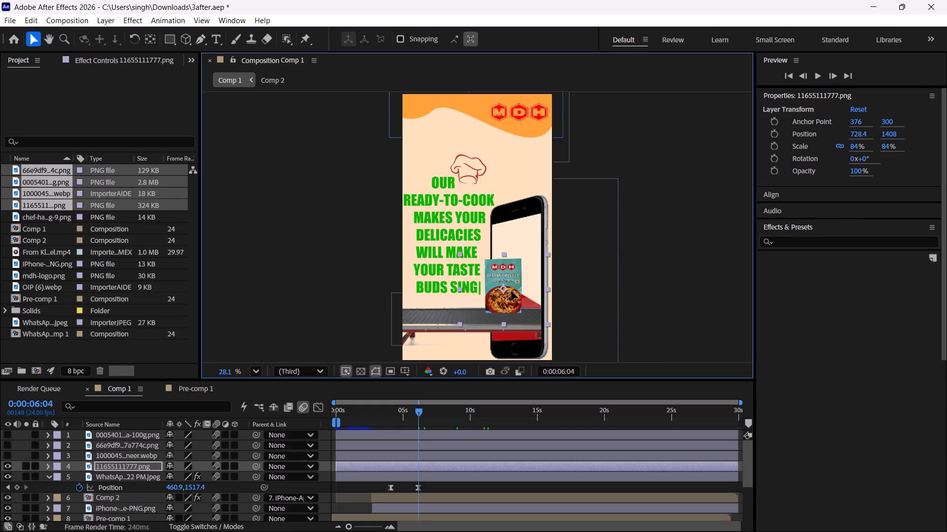
{"action": "left_click_drag", "start_coordinate": [511, 291], "coordinate": [511, 293]}
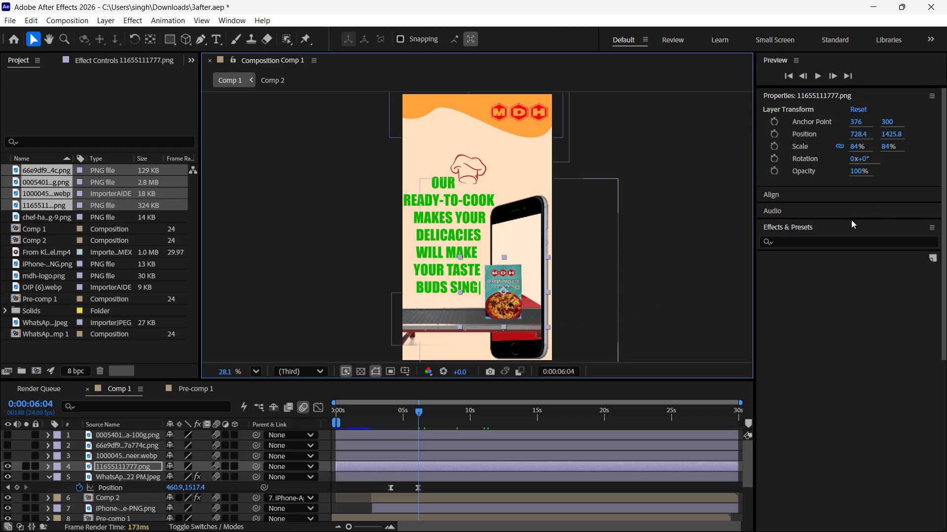
{"action": "left_click_drag", "start_coordinate": [890, 133], "coordinate": [906, 133]}
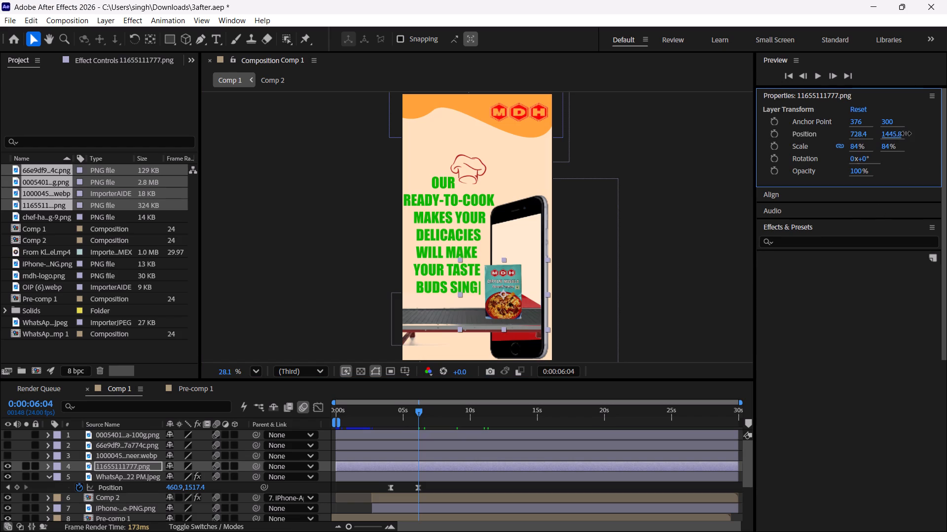
{"action": "left_click_drag", "start_coordinate": [906, 133], "coordinate": [902, 134]}
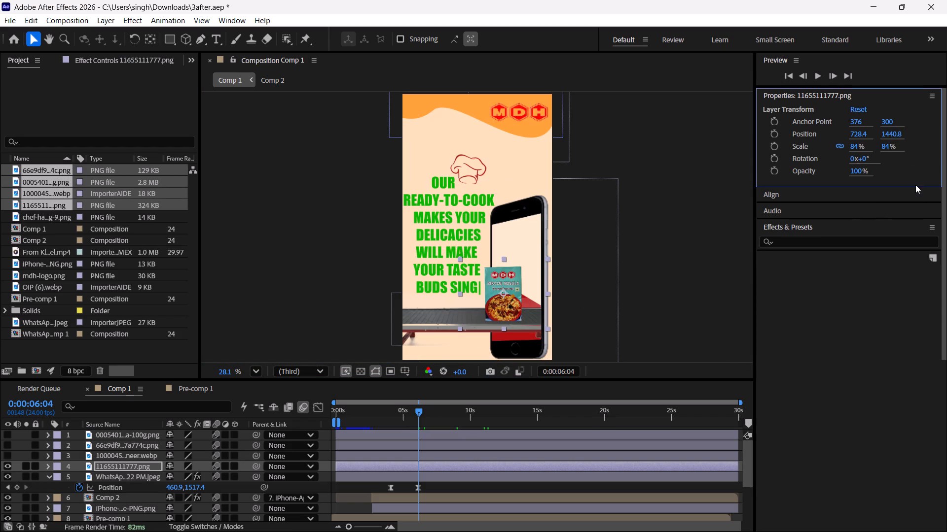
Move the Biryani Masala pack beyond the frame's right edge to X 1286.4 and set its first Position keyframe at 0:00:06:04.
{"action": "left_click_drag", "start_coordinate": [859, 132], "coordinate": [946, 121]}
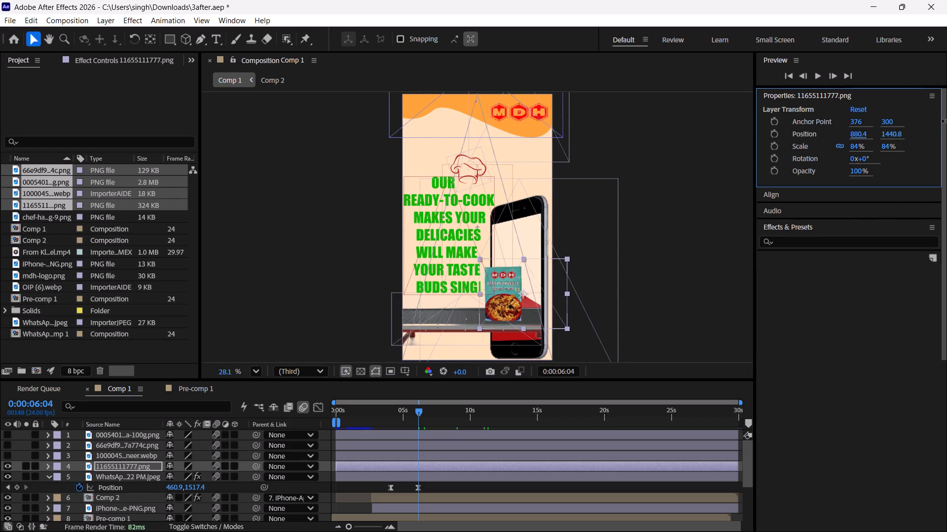
{"action": "left_click_drag", "start_coordinate": [946, 121], "coordinate": [946, 121]}
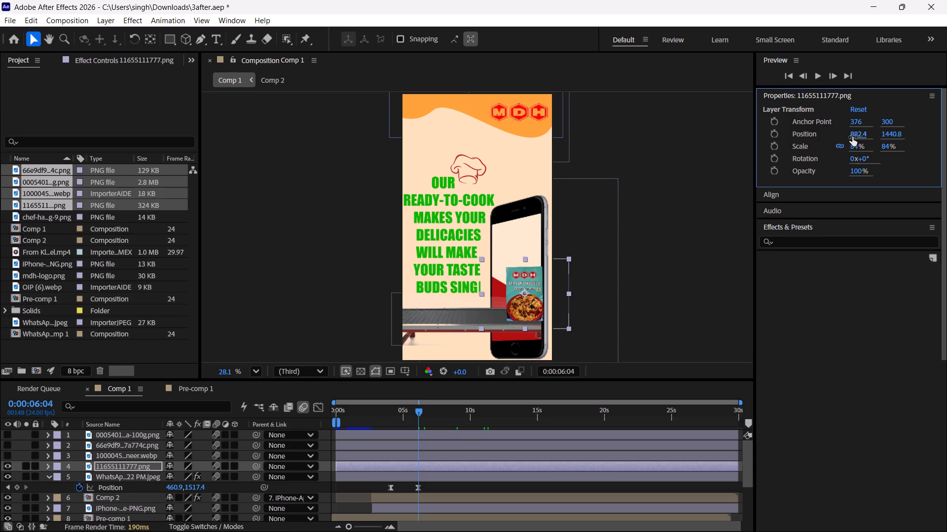
{"action": "left_click_drag", "start_coordinate": [856, 134], "coordinate": [946, 131]}
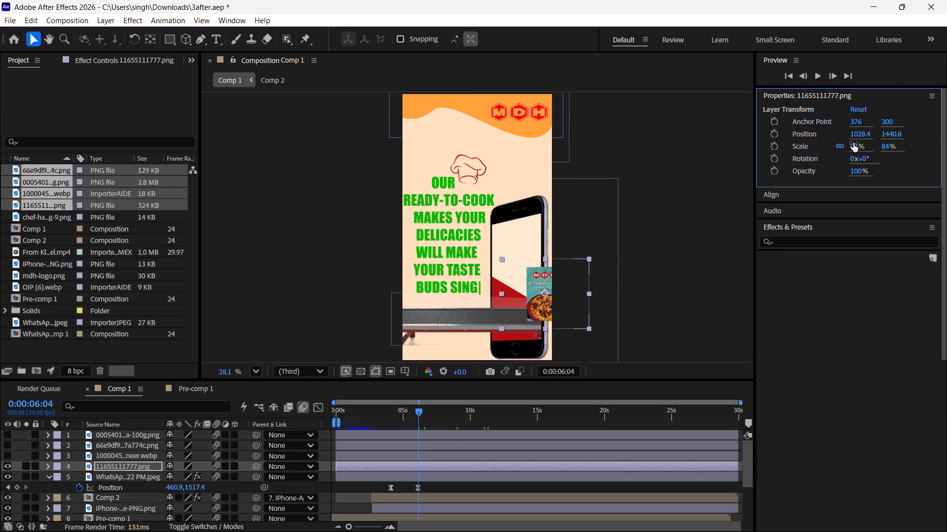
{"action": "left_click_drag", "start_coordinate": [852, 135], "coordinate": [946, 133]}
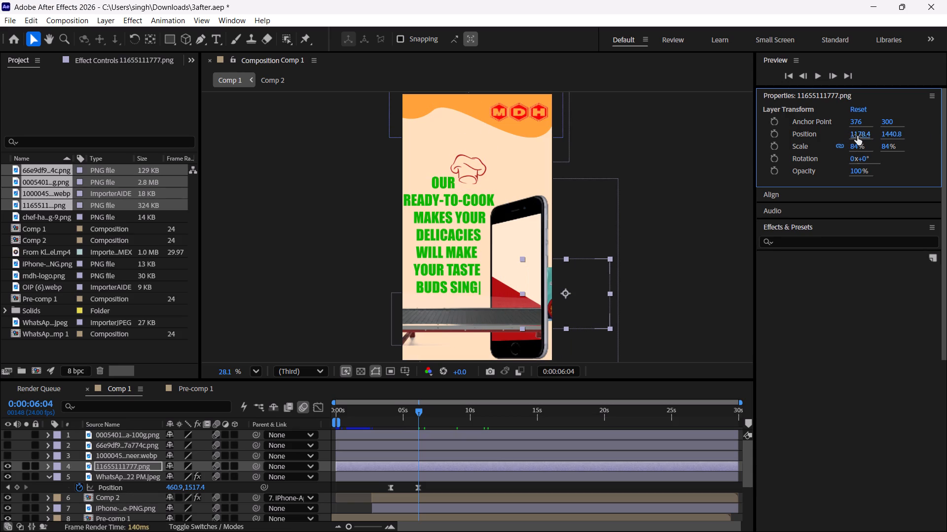
{"action": "left_click_drag", "start_coordinate": [857, 136], "coordinate": [926, 135]}
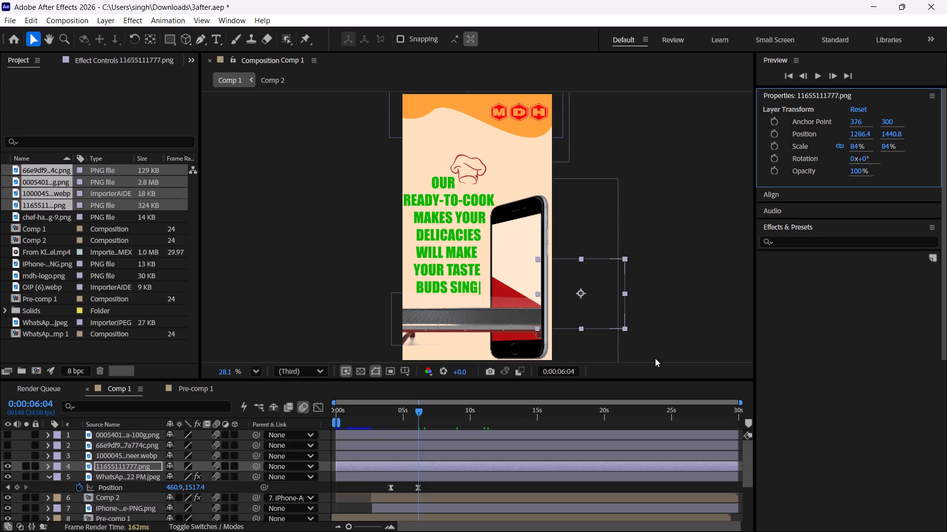
{"action": "left_click", "coordinate": [774, 131]}
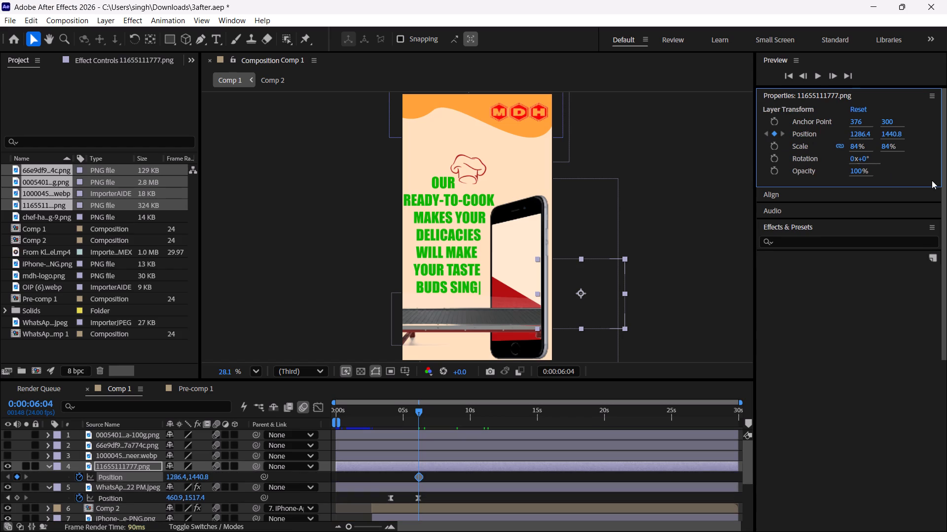
At 0:00:10:08, keyframe the Biryani Masala pack beyond the frame's left edge at X -346.6, keeping Y at 1440.8.
{"action": "key", "text": "ctrl+shift+Right"}
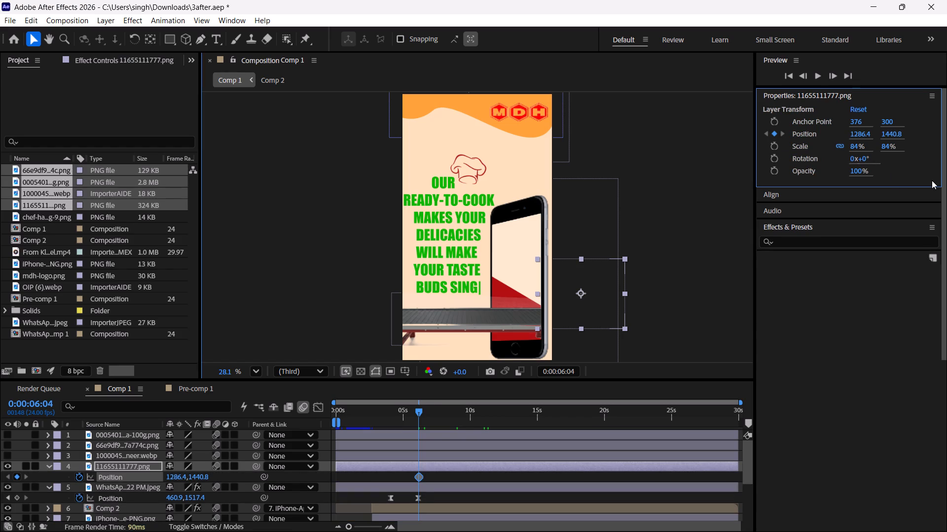
{"action": "key", "text": "ctrl+shift+Right"}
{"action": "key", "text": "ctrl+shift+Right"}
{"action": "key", "text": "ctrl+shift+Right"}
{"action": "key", "text": "ctrl+shift+Right"}
{"action": "key", "text": "ctrl+shift+Right"}
{"action": "key", "text": "ctrl+shift+Right"}
{"action": "key", "text": "ctrl+shift+Right"}
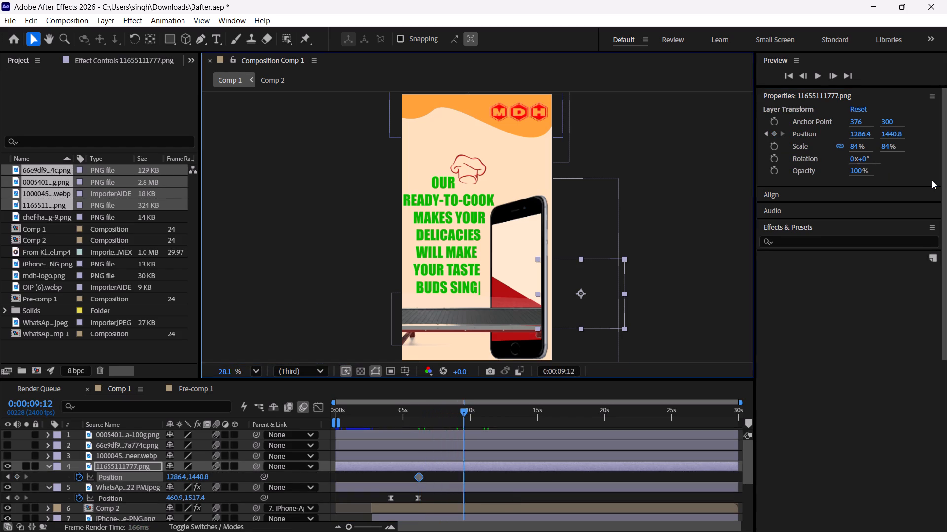
{"action": "key", "text": "ctrl+shift+Right"}
{"action": "key", "text": "ctrl+shift+Right"}
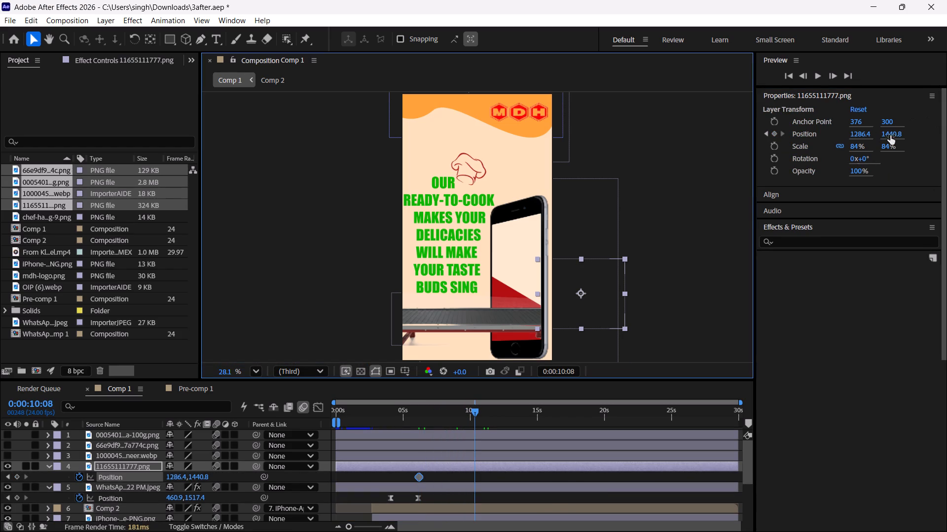
{"action": "left_click_drag", "start_coordinate": [891, 135], "coordinate": [834, 144]}
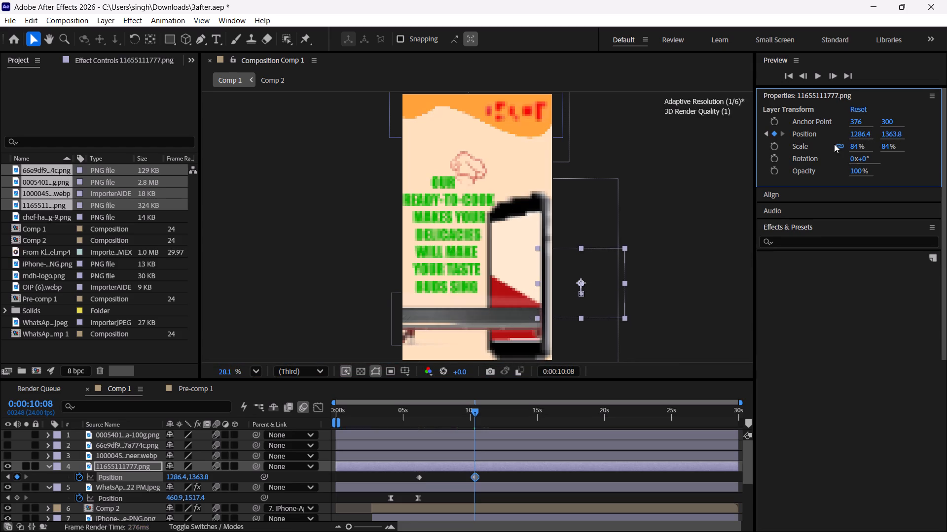
{"action": "key", "text": "ctrl+z"}
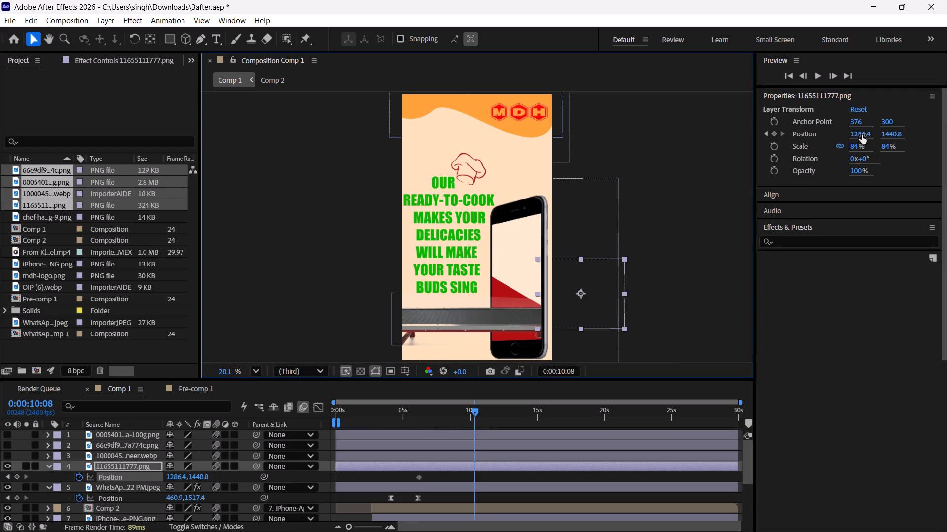
{"action": "left_click_drag", "start_coordinate": [862, 135], "coordinate": [701, 156]}
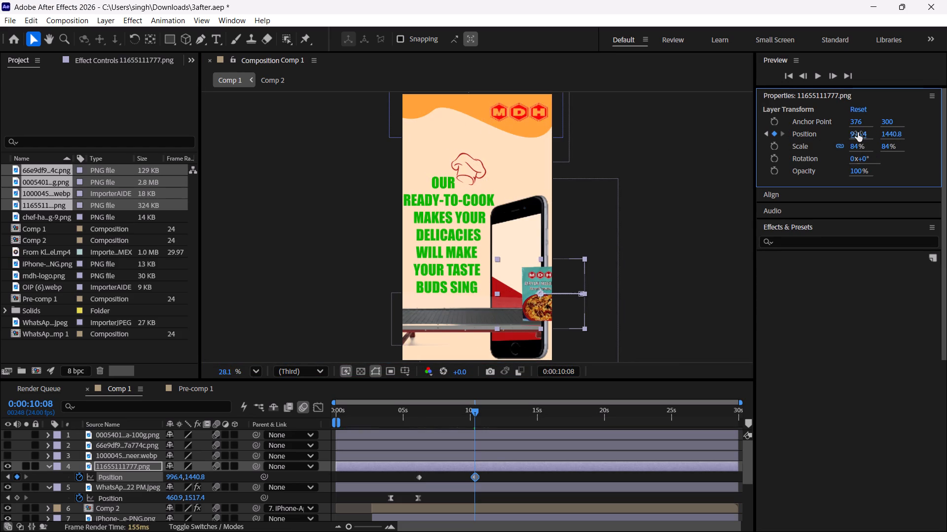
{"action": "left_click_drag", "start_coordinate": [858, 133], "coordinate": [659, 160]}
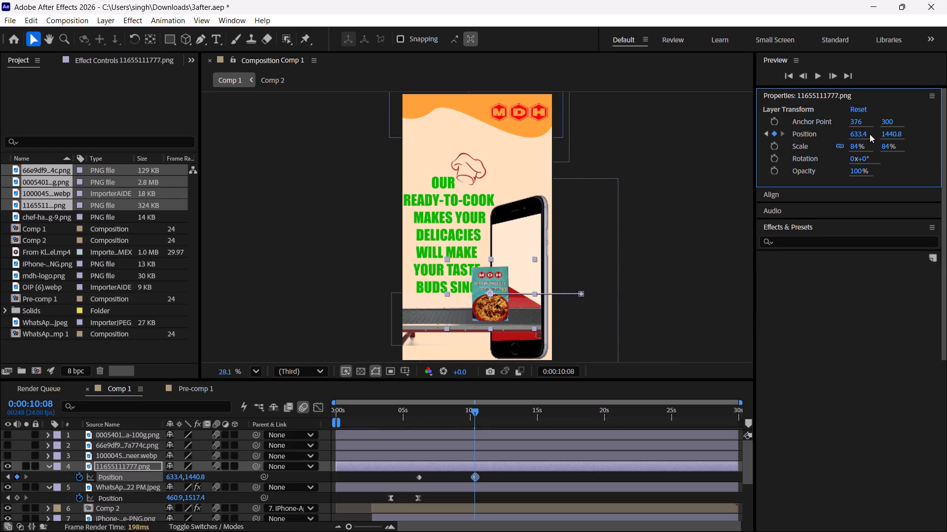
{"action": "left_click_drag", "start_coordinate": [858, 135], "coordinate": [639, 171]}
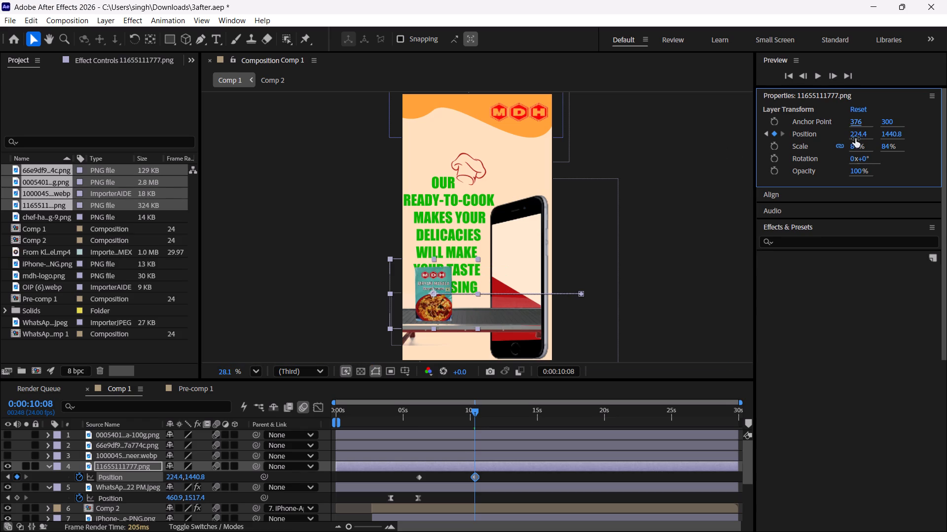
{"action": "left_click_drag", "start_coordinate": [858, 139], "coordinate": [585, 176]}
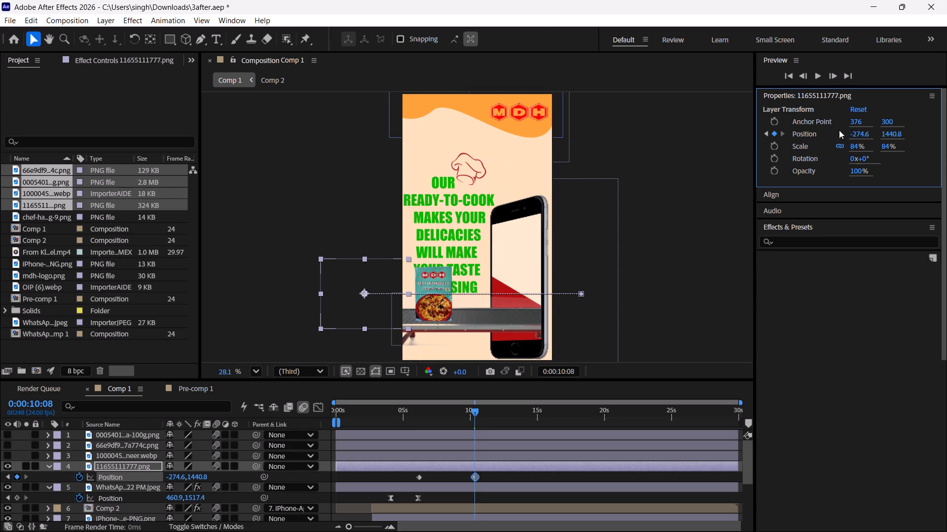
{"action": "left_click_drag", "start_coordinate": [861, 133], "coordinate": [821, 140]}
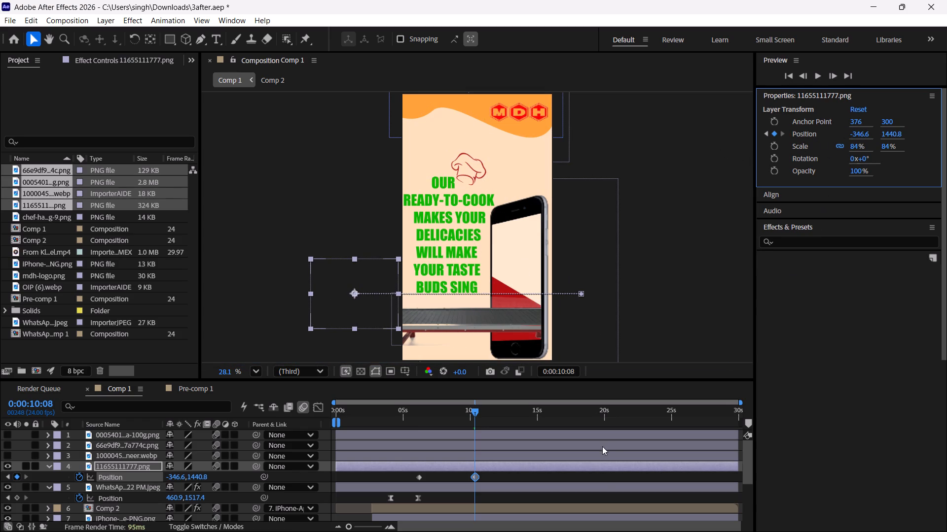
Apply Easy Ease to both Position keyframes of the Biryani Masala pack.
{"action": "left_click_drag", "start_coordinate": [485, 474], "coordinate": [484, 475]}
{"action": "left_click_drag", "start_coordinate": [484, 475], "coordinate": [364, 477]}
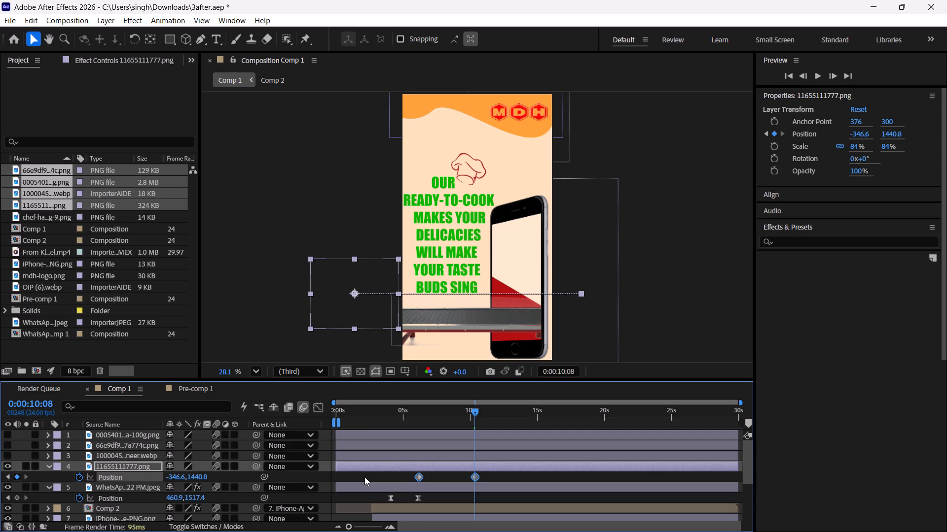
{"action": "key", "text": "F9"}
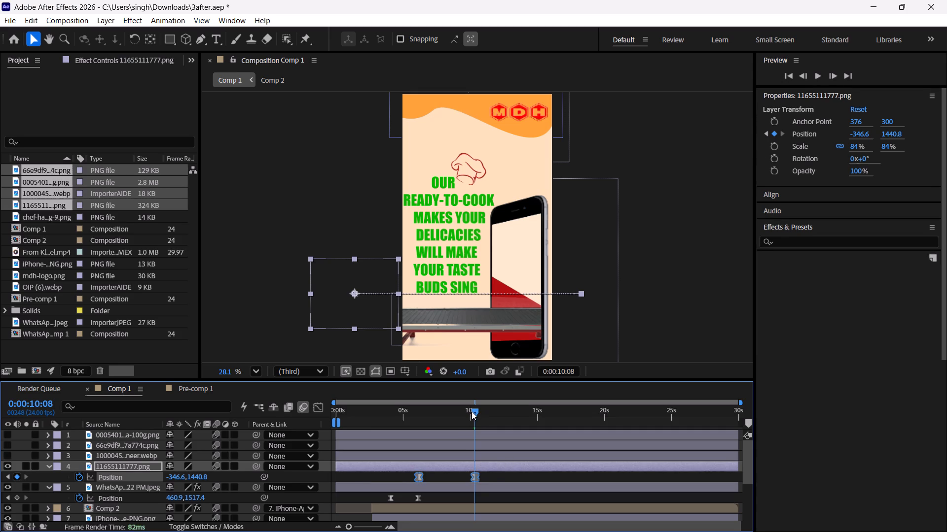
Preview Comp 1 from about 0:00:04:04 and scrub to 0:00:06:06 to examine the conveyor's entry and the start of the pack's travel.
{"action": "left_click_drag", "start_coordinate": [477, 411], "coordinate": [395, 430]}
{"action": "key", "text": "space"}
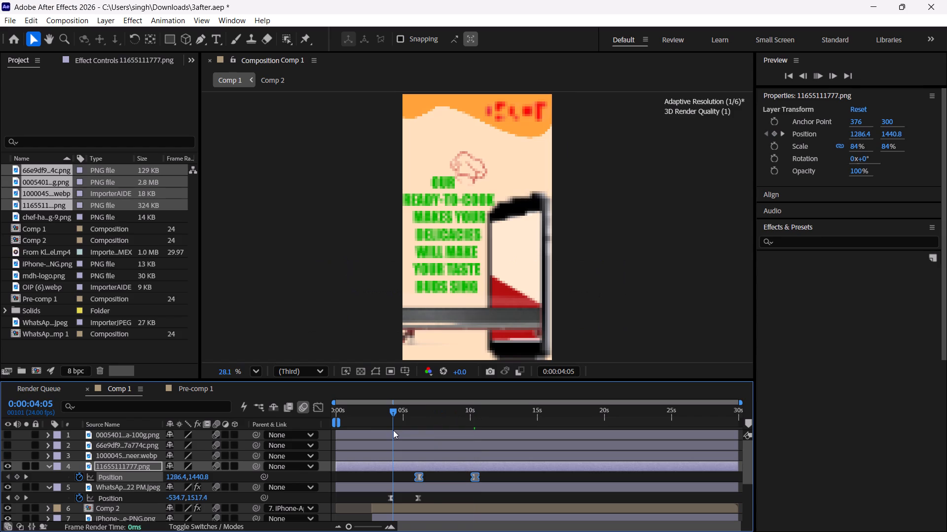
{"action": "key", "text": "space"}
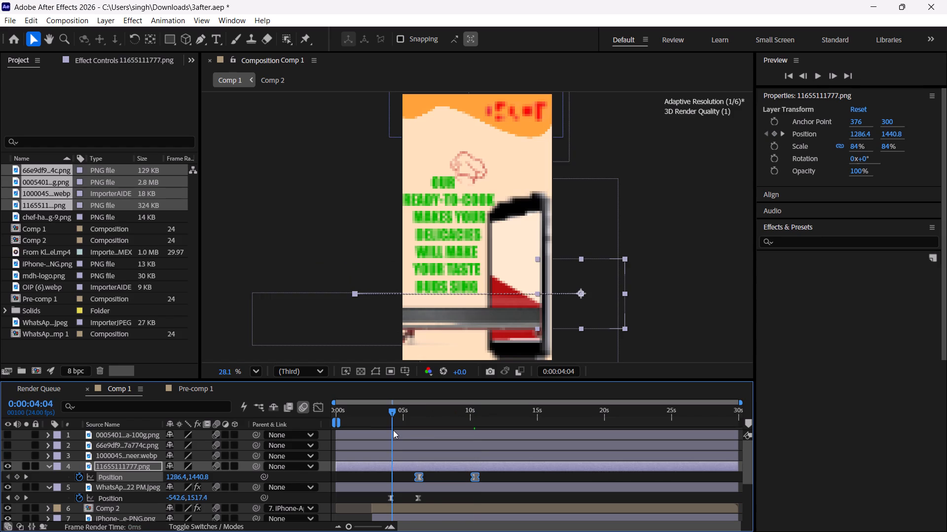
{"action": "key", "text": "space"}
{"action": "key", "text": "space"}
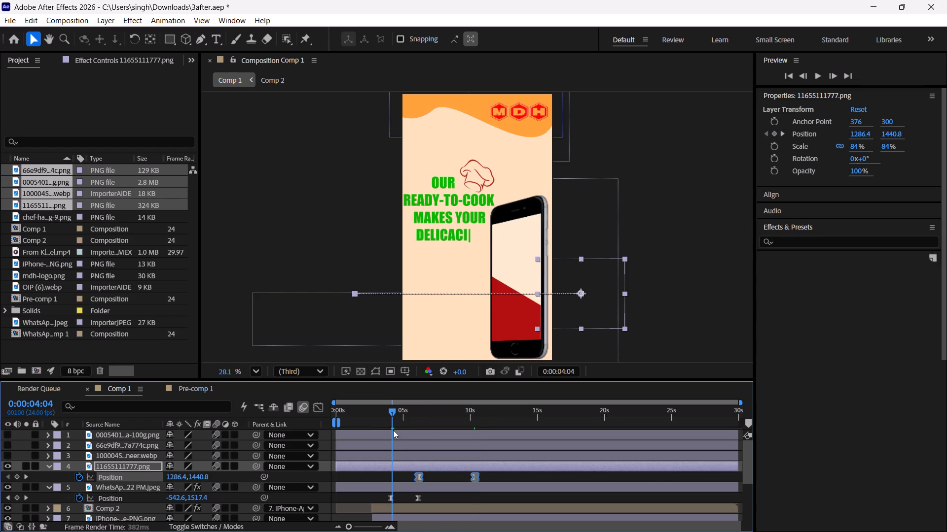
{"action": "key", "text": "space"}
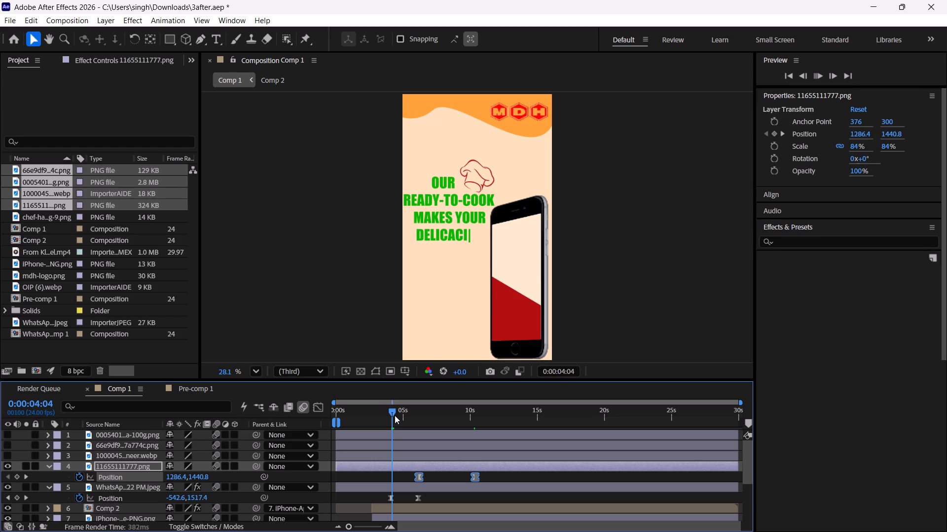
{"action": "left_click_drag", "start_coordinate": [391, 406], "coordinate": [419, 428]}
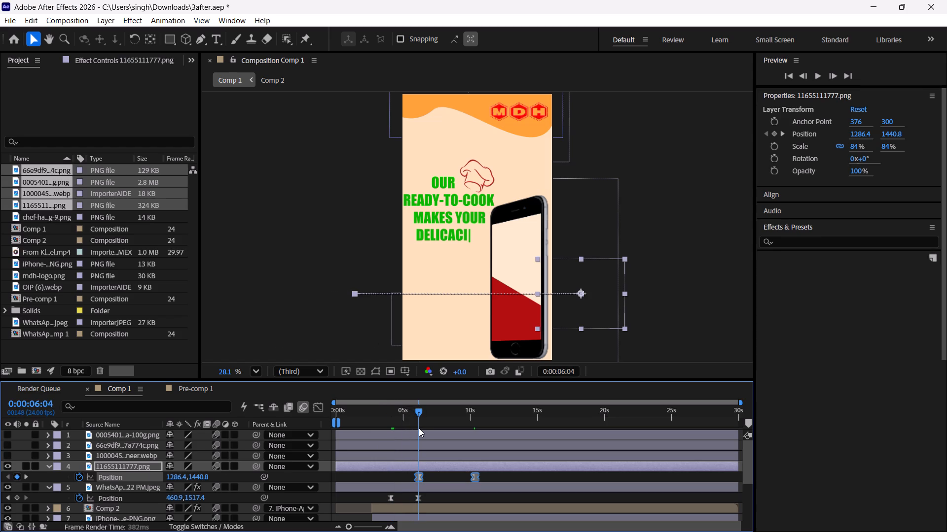
{"action": "left_click_drag", "start_coordinate": [419, 428], "coordinate": [420, 430]}
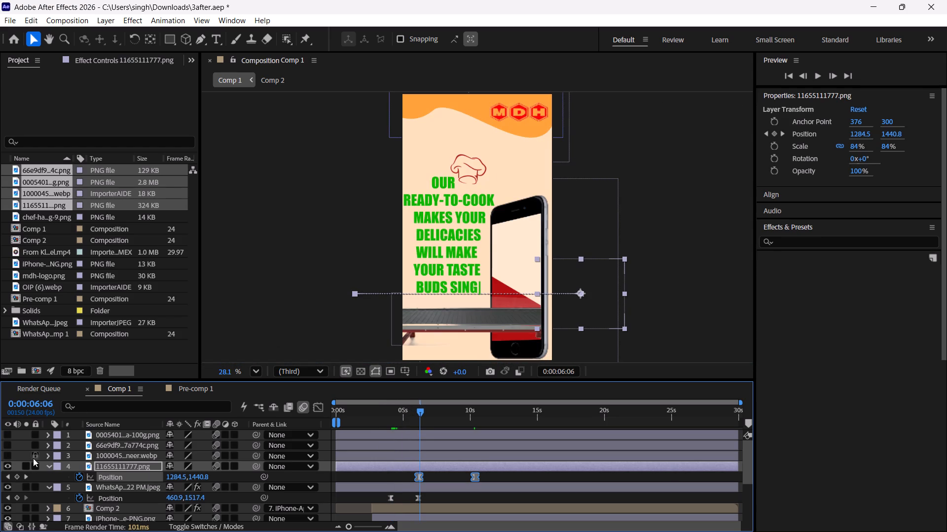
Make the Shahi Paneer pack layer visible and move the current time to 0:00:08:03, with the Biryani Masala pack mid-frame.
{"action": "left_click", "coordinate": [7, 457]}
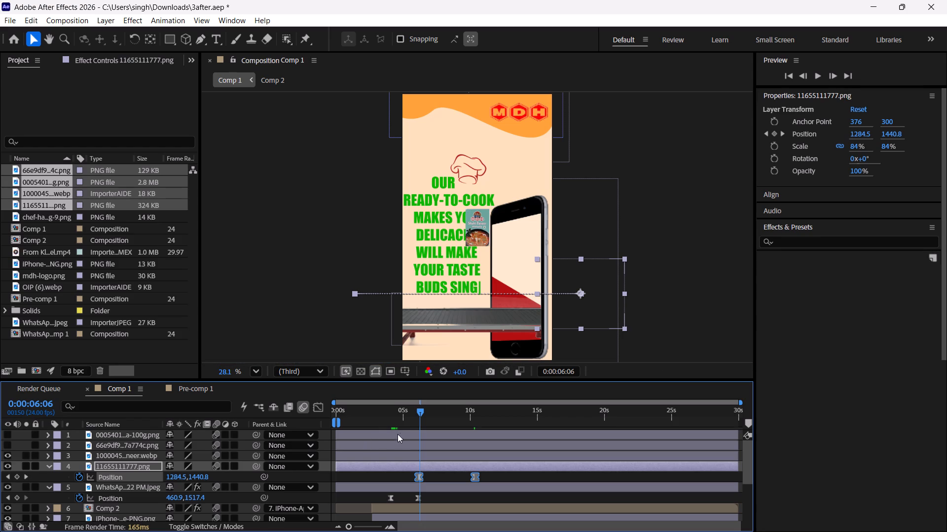
{"action": "left_click_drag", "start_coordinate": [422, 409], "coordinate": [449, 427]}
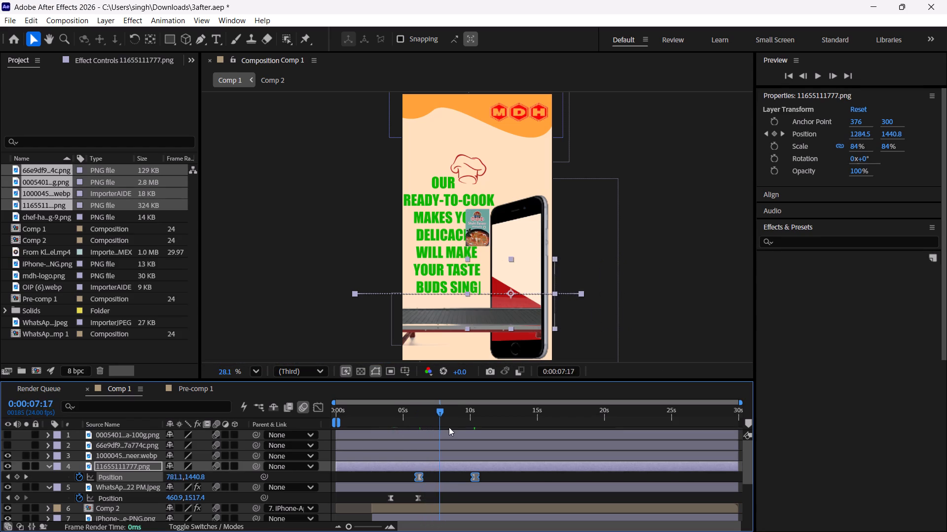
{"action": "left_click_drag", "start_coordinate": [449, 427], "coordinate": [446, 432]}
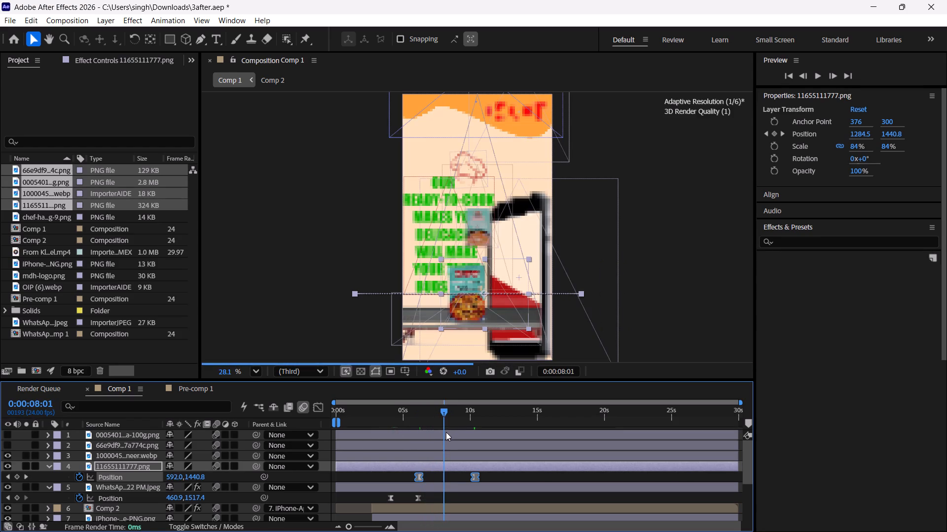
{"action": "left_click_drag", "start_coordinate": [446, 432], "coordinate": [447, 433]}
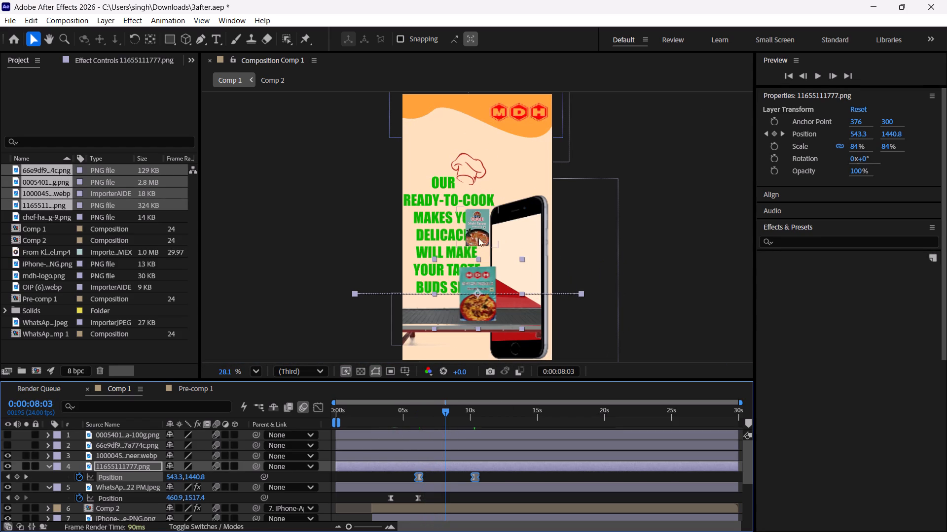
Scale the Shahi Paneer pack up uniformly to 161% to compare it with the Biryani Masala pack.
{"action": "left_click", "coordinate": [478, 230]}
{"action": "left_click_drag", "start_coordinate": [861, 148], "coordinate": [868, 149]}
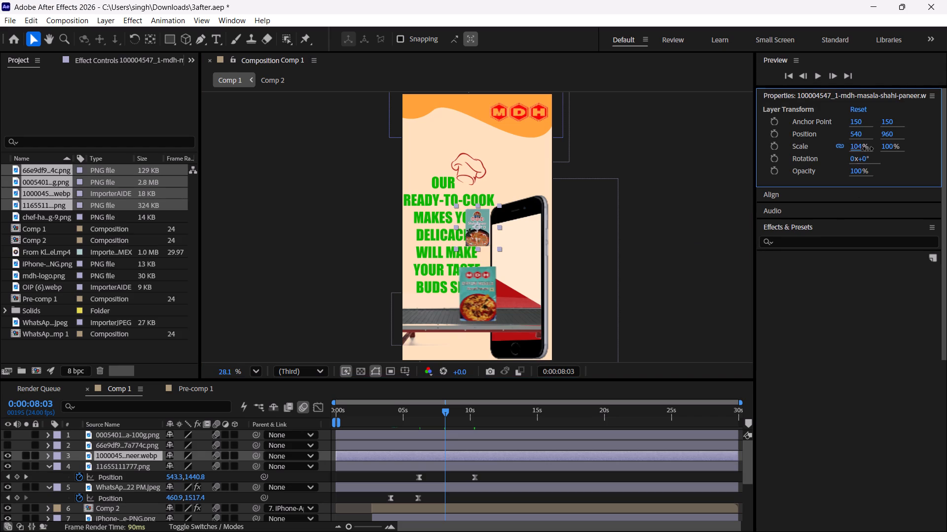
{"action": "left_click_drag", "start_coordinate": [868, 149], "coordinate": [885, 156]}
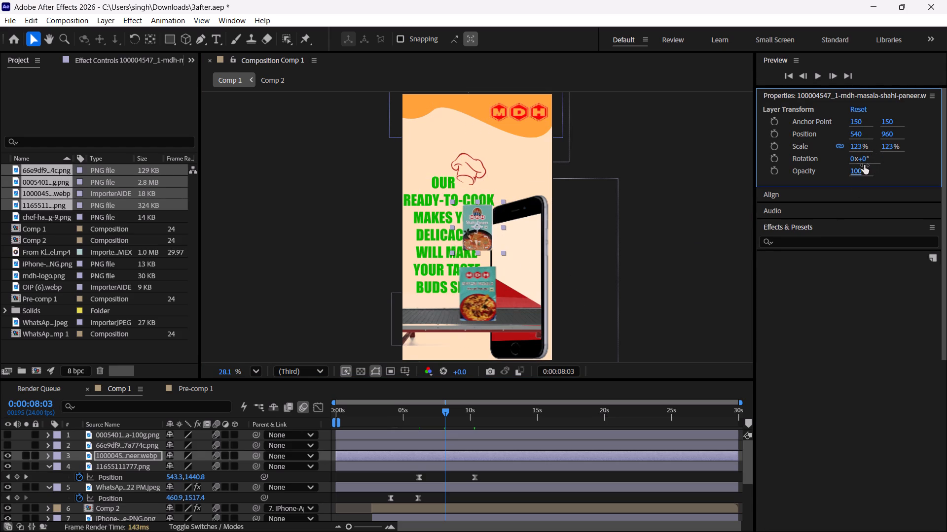
{"action": "left_click_drag", "start_coordinate": [856, 147], "coordinate": [876, 154]}
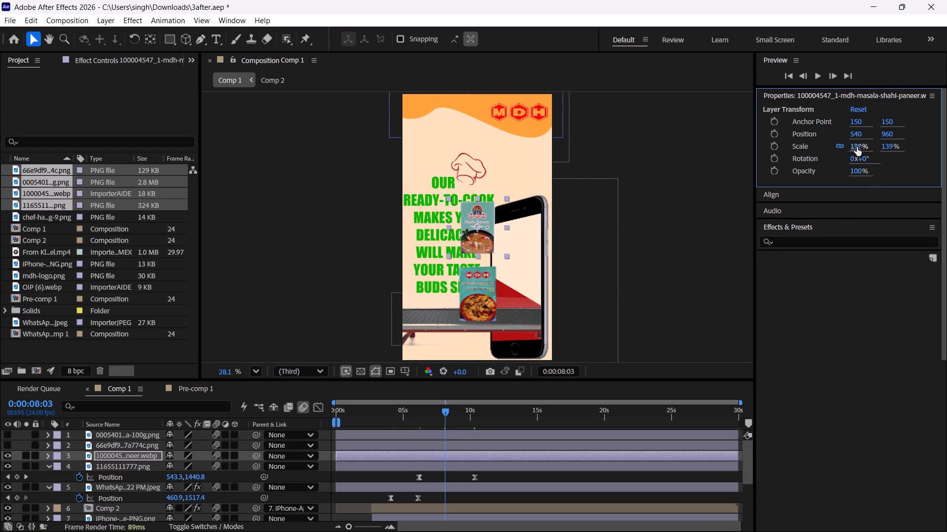
{"action": "left_click_drag", "start_coordinate": [857, 147], "coordinate": [872, 152]}
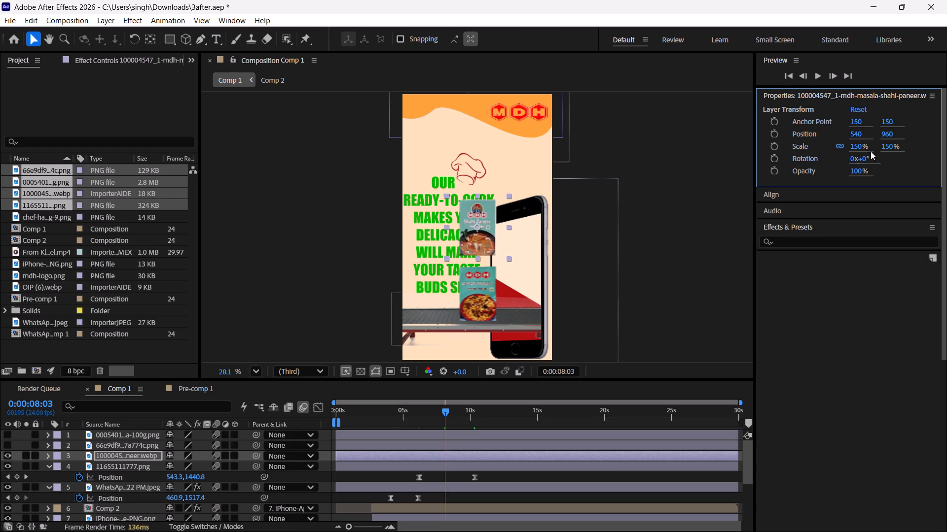
{"action": "left_click_drag", "start_coordinate": [858, 146], "coordinate": [865, 151]}
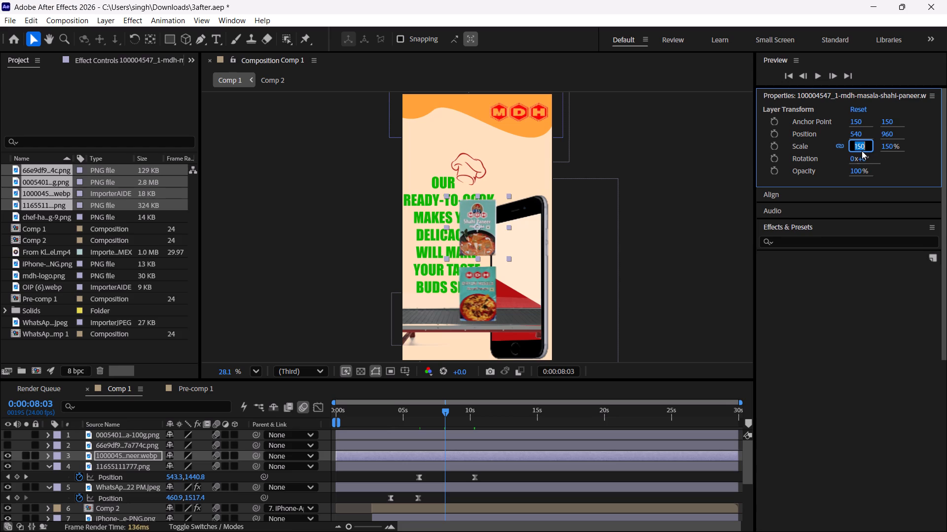
{"action": "left_click_drag", "start_coordinate": [857, 147], "coordinate": [864, 148]}
{"action": "left_click", "coordinate": [879, 186]}
{"action": "left_click_drag", "start_coordinate": [860, 147], "coordinate": [865, 148]}
{"action": "left_click_drag", "start_coordinate": [856, 146], "coordinate": [870, 151]}
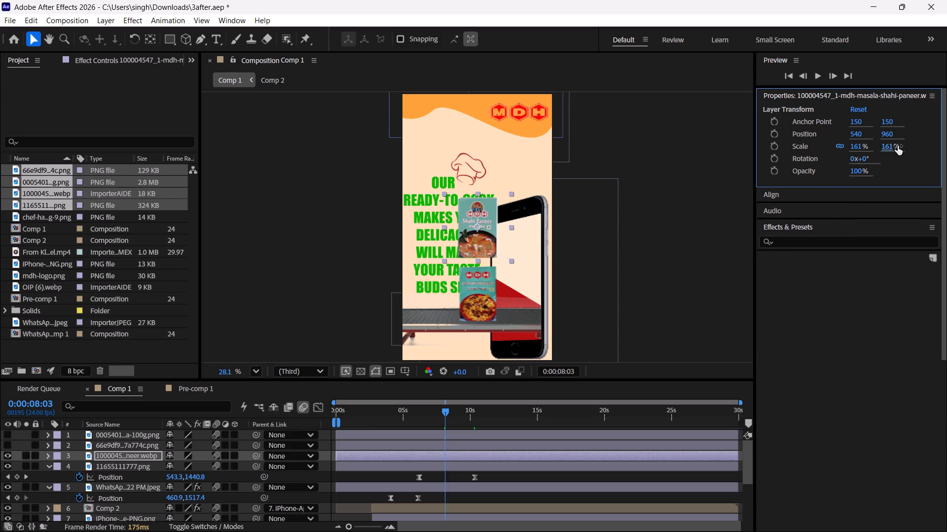
{"action": "left_click_drag", "start_coordinate": [894, 146], "coordinate": [891, 149]}
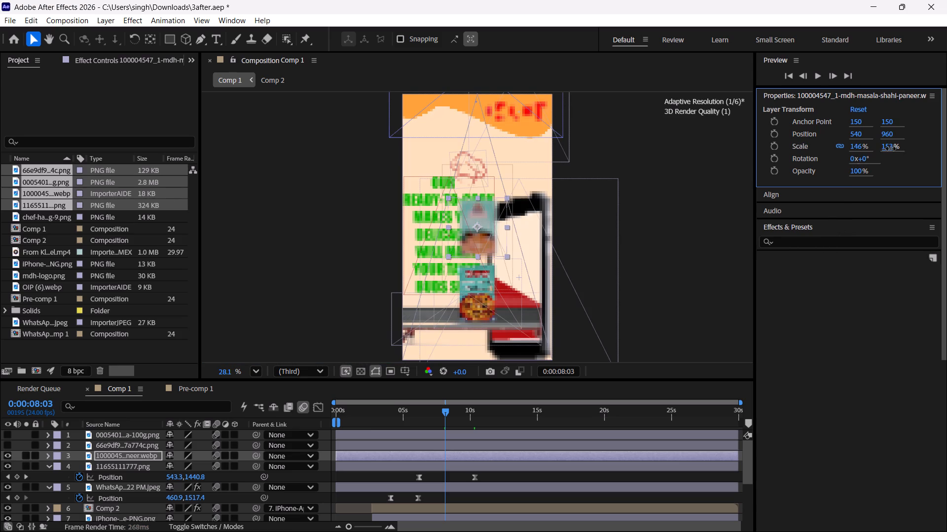
{"action": "left_click_drag", "start_coordinate": [891, 149], "coordinate": [896, 151]}
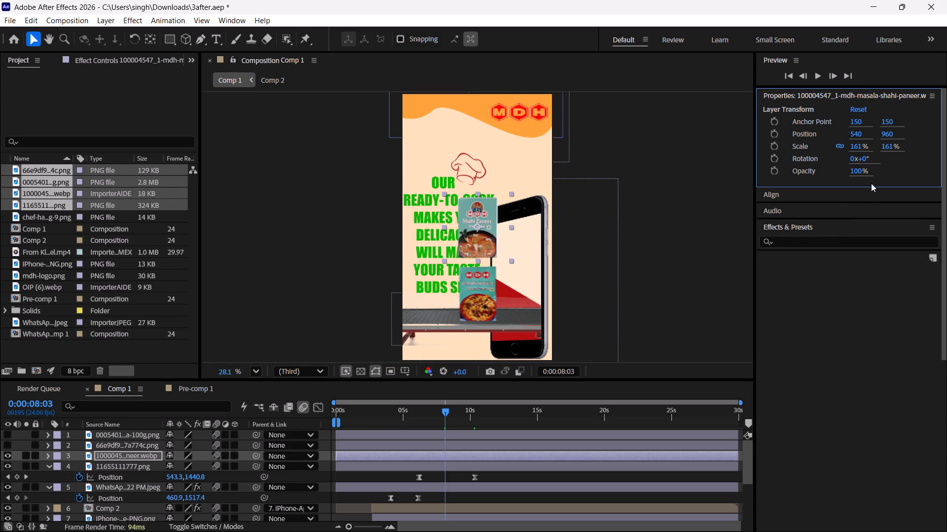
Move the Shahi Paneer pack down onto the conveyor belt, to Position X 665, Y 1414.
{"action": "left_click_drag", "start_coordinate": [858, 133], "coordinate": [946, 142]}
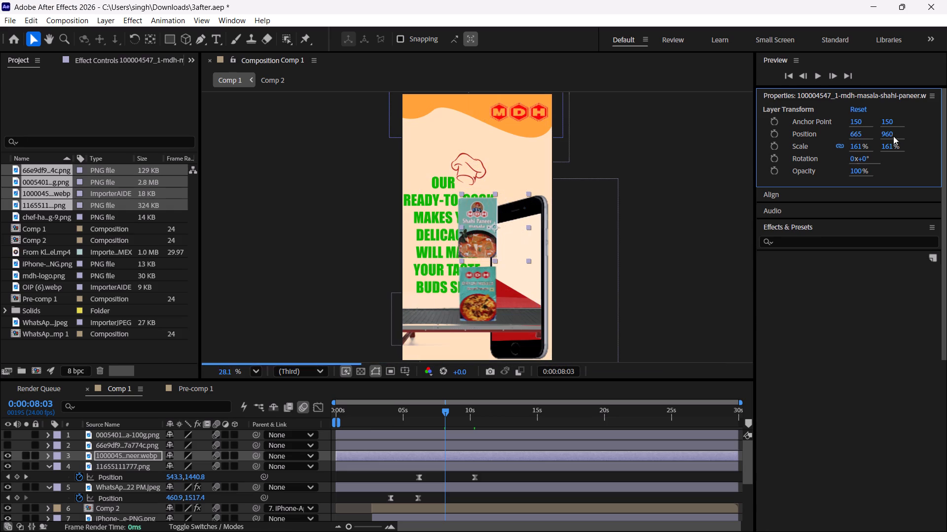
{"action": "left_click_drag", "start_coordinate": [891, 134], "coordinate": [946, 140]}
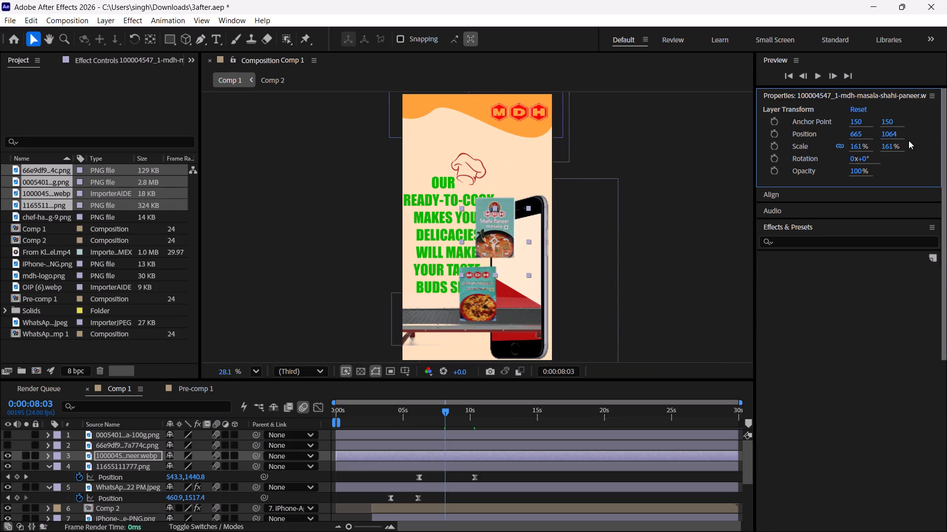
{"action": "left_click_drag", "start_coordinate": [881, 134], "coordinate": [945, 140]}
{"action": "left_click_drag", "start_coordinate": [890, 133], "coordinate": [935, 136]}
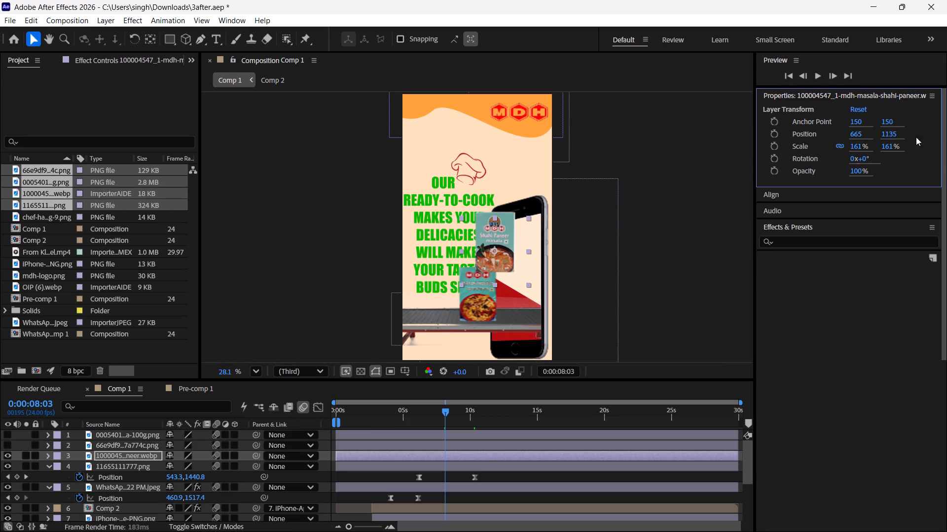
{"action": "left_click_drag", "start_coordinate": [907, 137], "coordinate": [946, 139]}
{"action": "left_click_drag", "start_coordinate": [889, 133], "coordinate": [946, 137]}
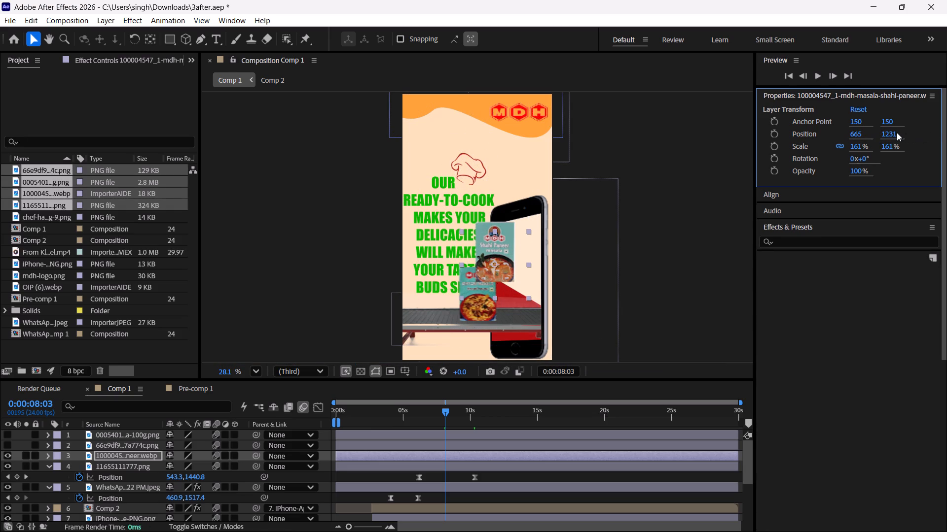
{"action": "left_click_drag", "start_coordinate": [894, 133], "coordinate": [946, 143]}
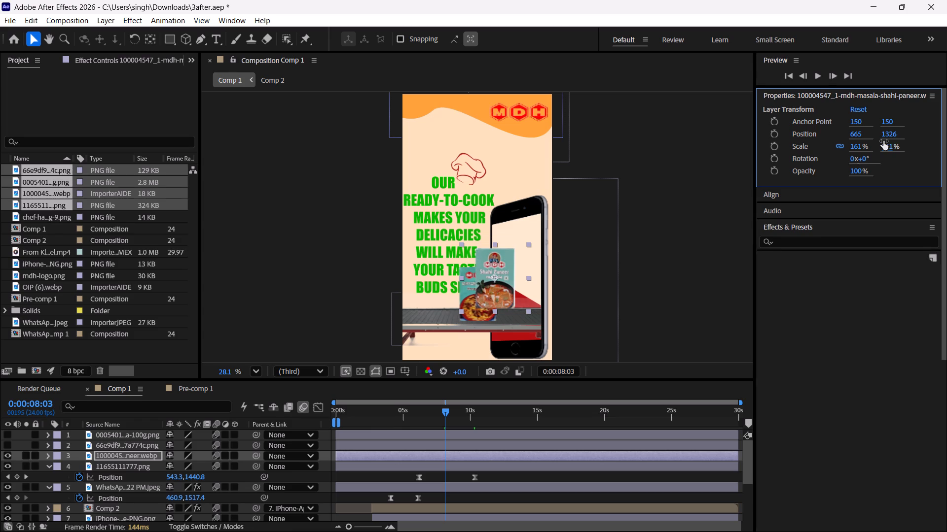
{"action": "left_click_drag", "start_coordinate": [887, 133], "coordinate": [946, 133]}
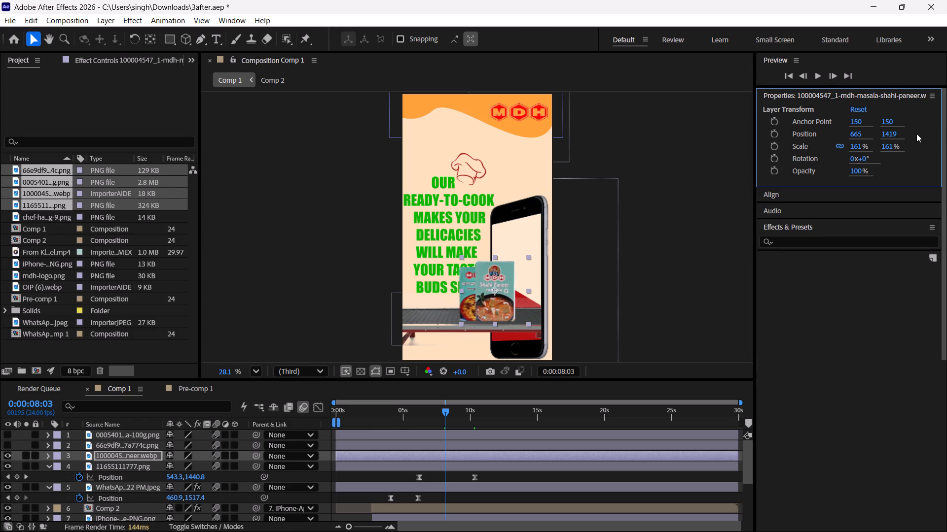
{"action": "left_click_drag", "start_coordinate": [891, 134], "coordinate": [891, 133]}
{"action": "left_click_drag", "start_coordinate": [891, 133], "coordinate": [884, 133]}
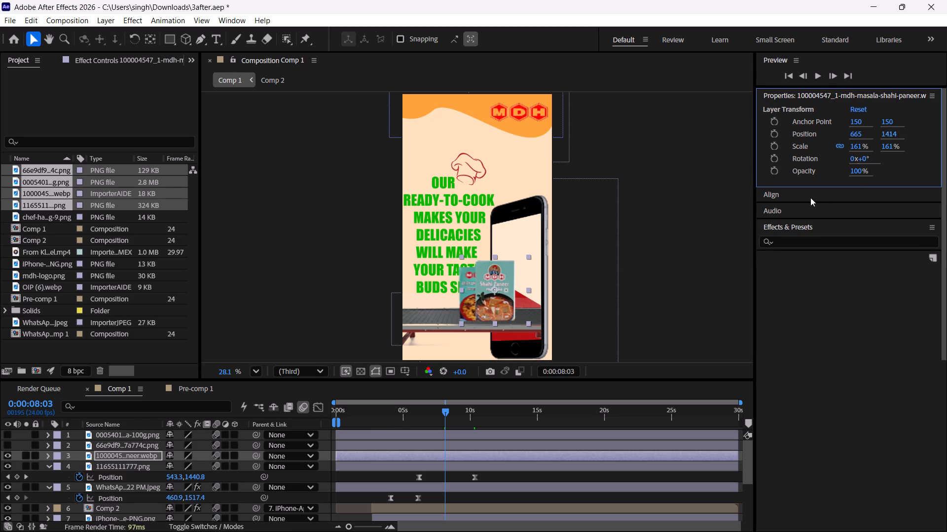
Reduce the Shahi Paneer pack to 146% scale and place it beside the Biryani Masala pack at X 789, Y 1435.
{"action": "left_click_drag", "start_coordinate": [862, 144], "coordinate": [852, 145]}
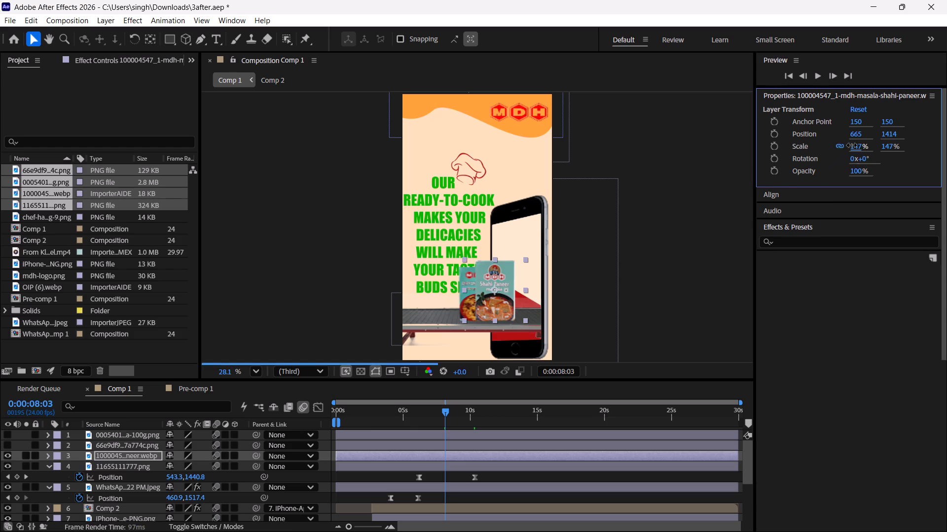
{"action": "left_click_drag", "start_coordinate": [852, 145], "coordinate": [849, 148]}
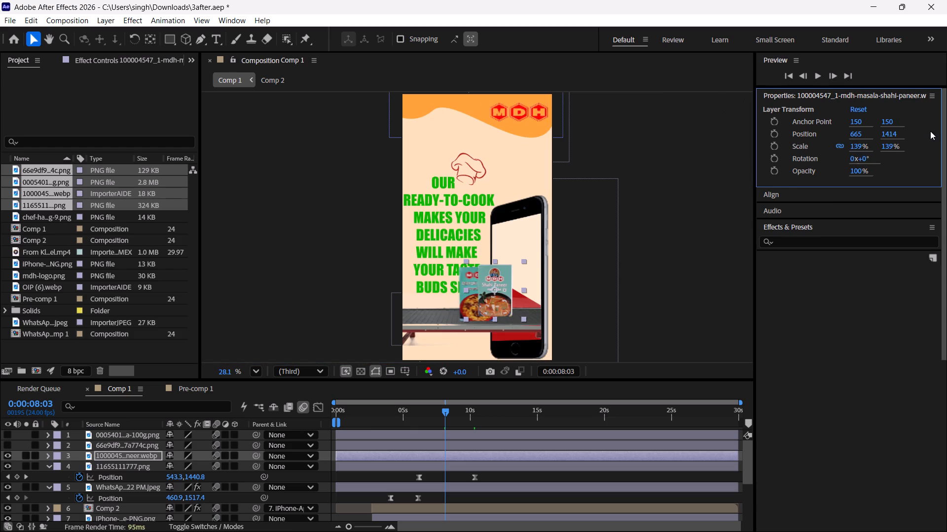
{"action": "left_click_drag", "start_coordinate": [862, 146], "coordinate": [869, 148]}
{"action": "left_click_drag", "start_coordinate": [869, 148], "coordinate": [874, 150]}
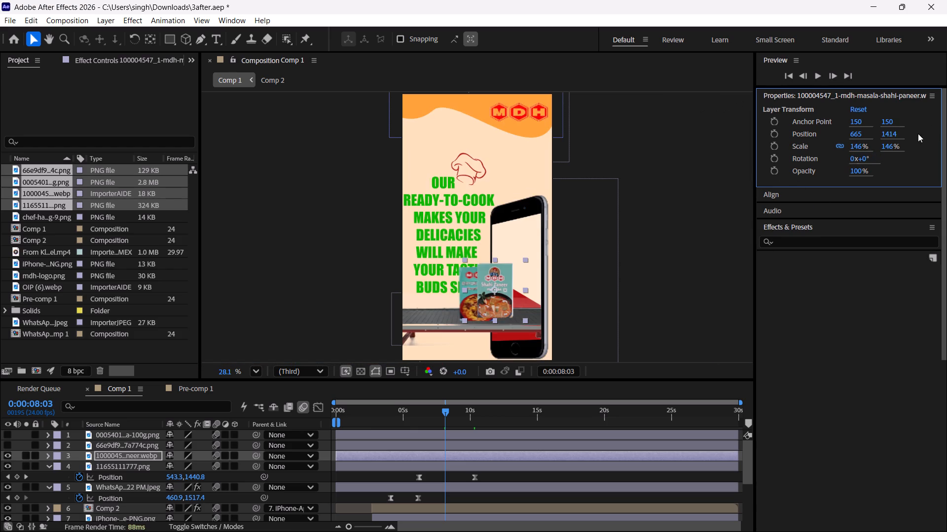
{"action": "left_click_drag", "start_coordinate": [889, 136], "coordinate": [908, 139]}
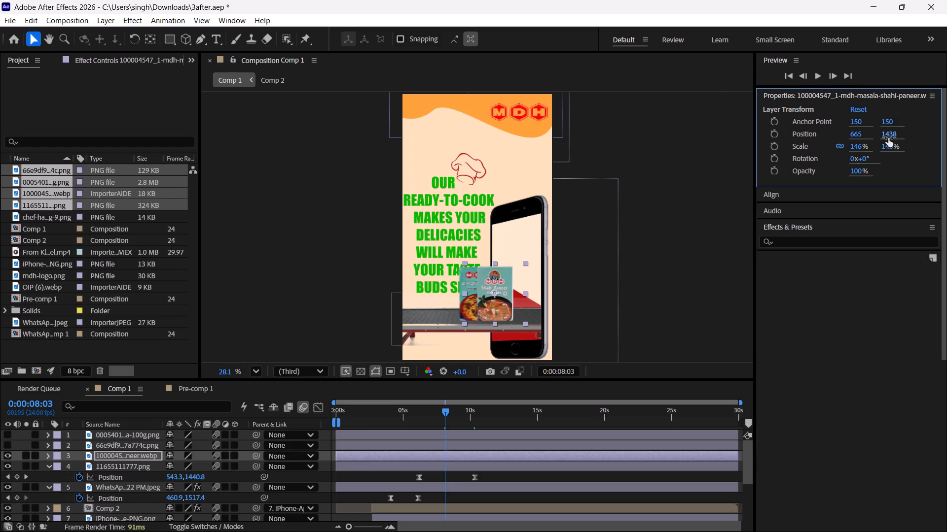
{"action": "left_click", "coordinate": [889, 137]}
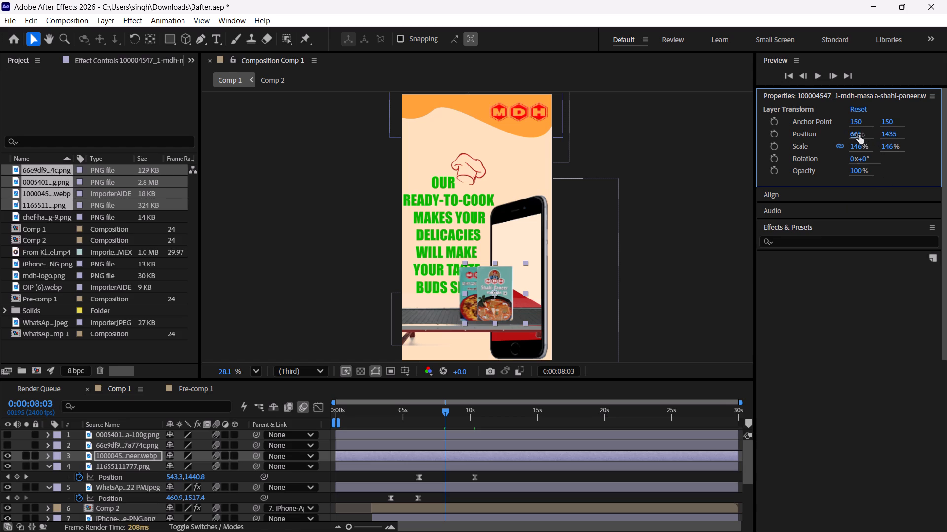
{"action": "left_click_drag", "start_coordinate": [856, 133], "coordinate": [946, 143]}
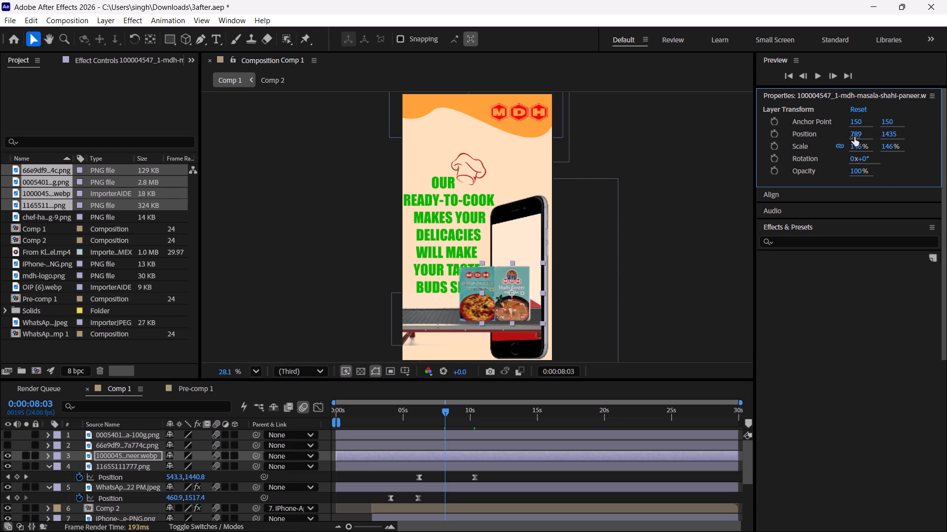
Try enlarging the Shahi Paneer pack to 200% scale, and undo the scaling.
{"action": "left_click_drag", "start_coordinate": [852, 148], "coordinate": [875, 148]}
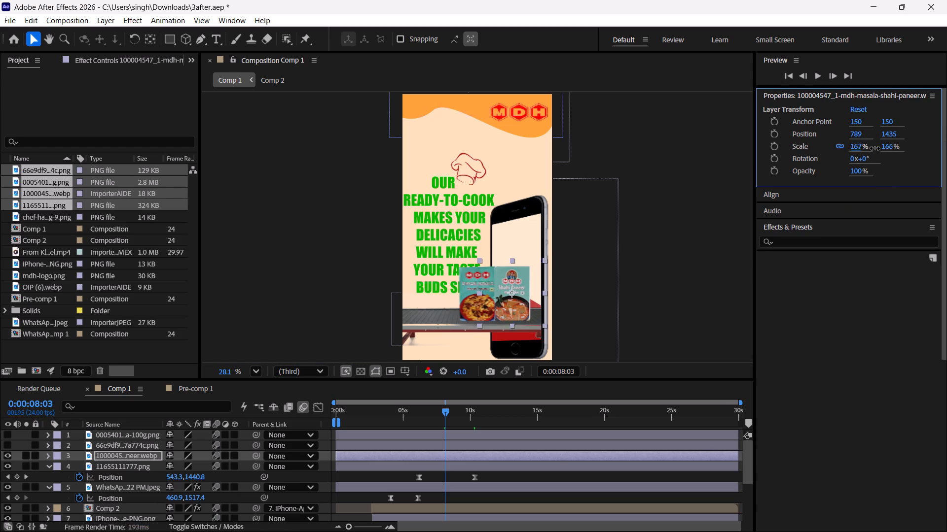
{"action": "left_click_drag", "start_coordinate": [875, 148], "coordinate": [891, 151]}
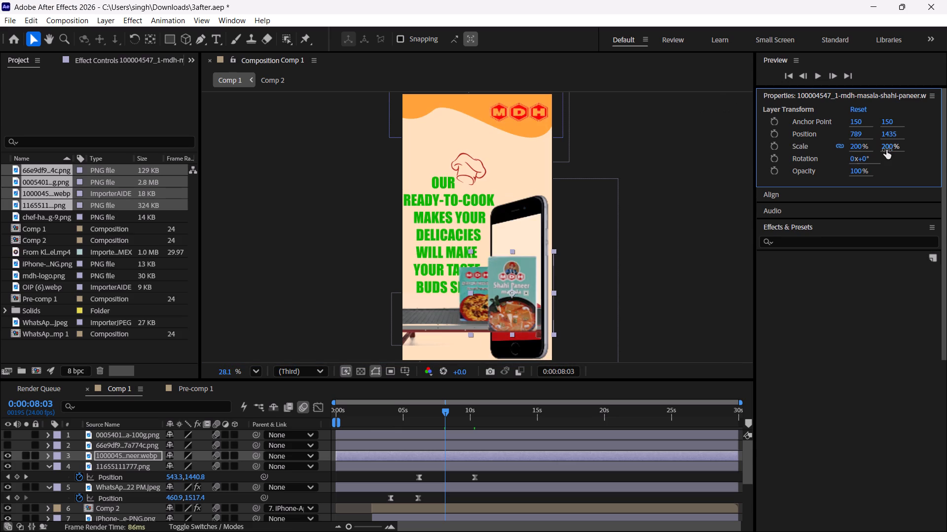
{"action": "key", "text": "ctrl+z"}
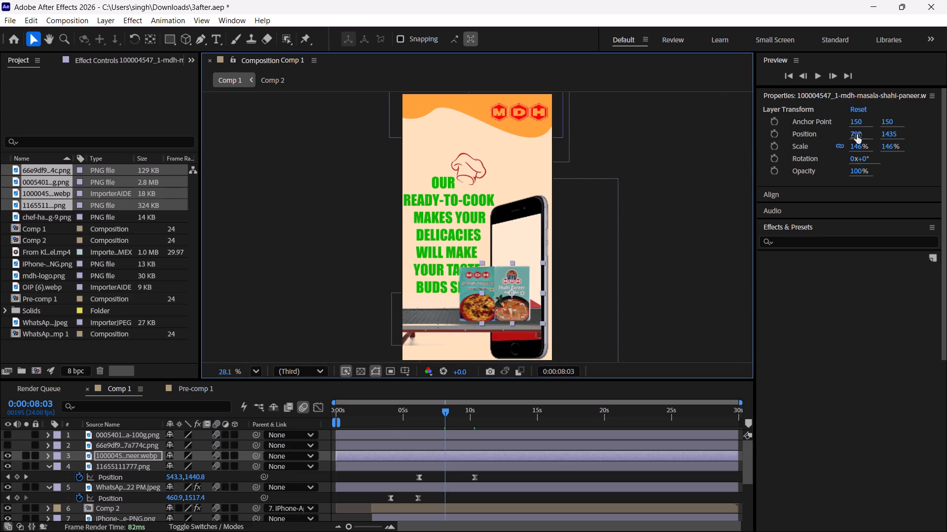
Move the Shahi Paneer pack off the canvas beyond the phone to X 1316 and set its first Position keyframe at 0:00:08:03.
{"action": "left_click_drag", "start_coordinate": [852, 132], "coordinate": [932, 139]}
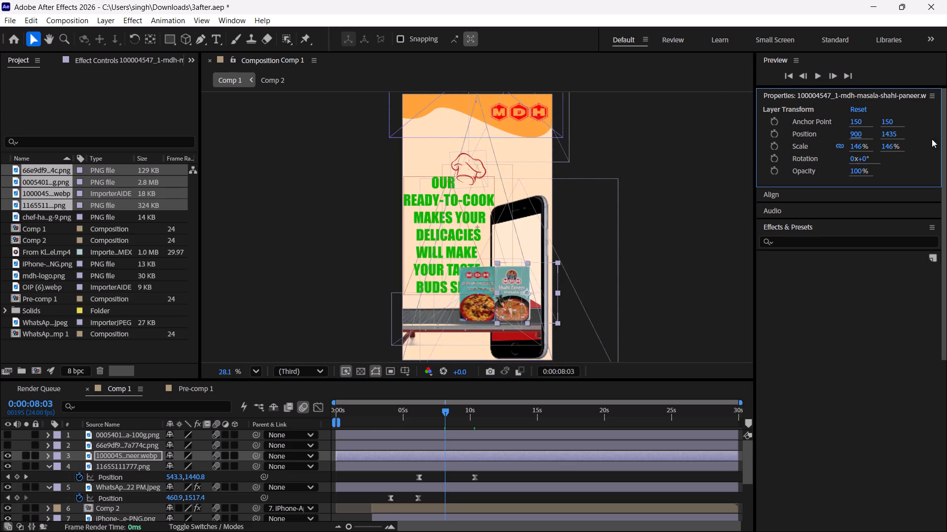
{"action": "left_click_drag", "start_coordinate": [855, 133], "coordinate": [916, 139]}
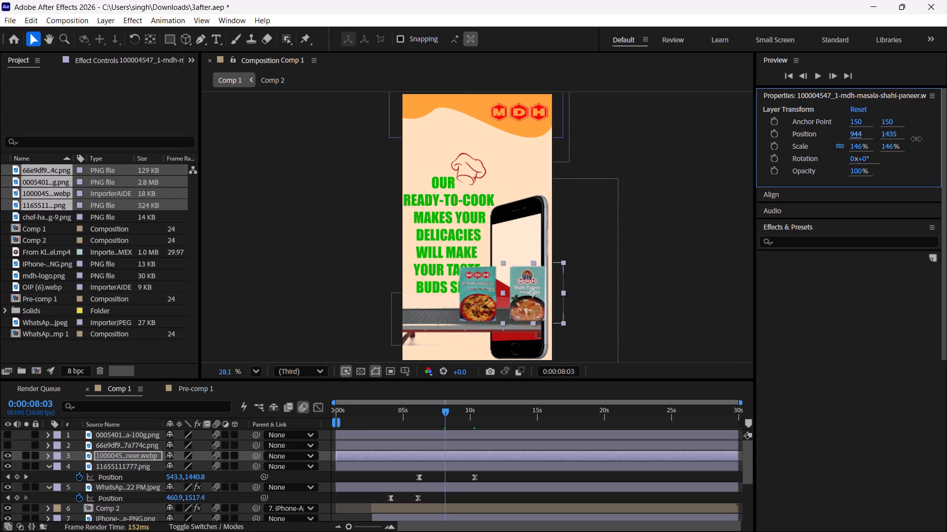
{"action": "left_click_drag", "start_coordinate": [916, 139], "coordinate": [946, 141]}
{"action": "left_click_drag", "start_coordinate": [855, 134], "coordinate": [946, 132]}
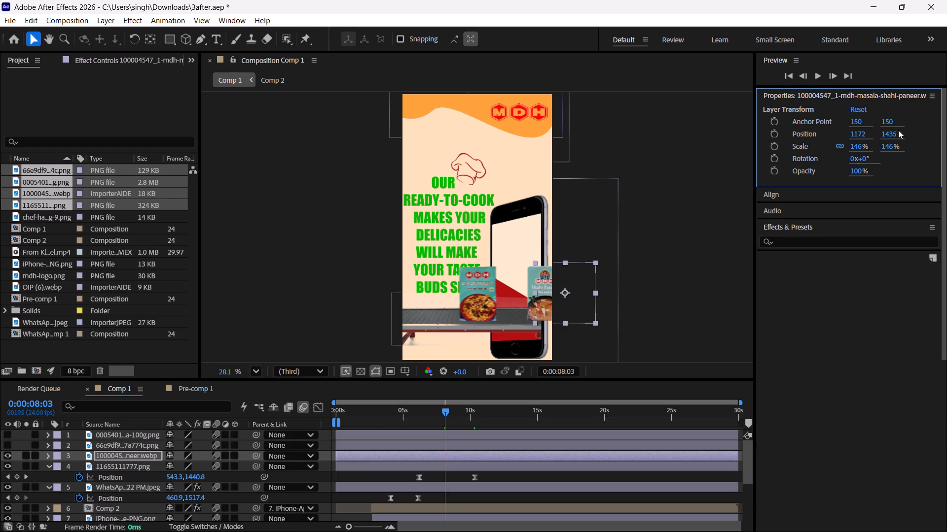
{"action": "left_click_drag", "start_coordinate": [858, 135], "coordinate": [876, 135]}
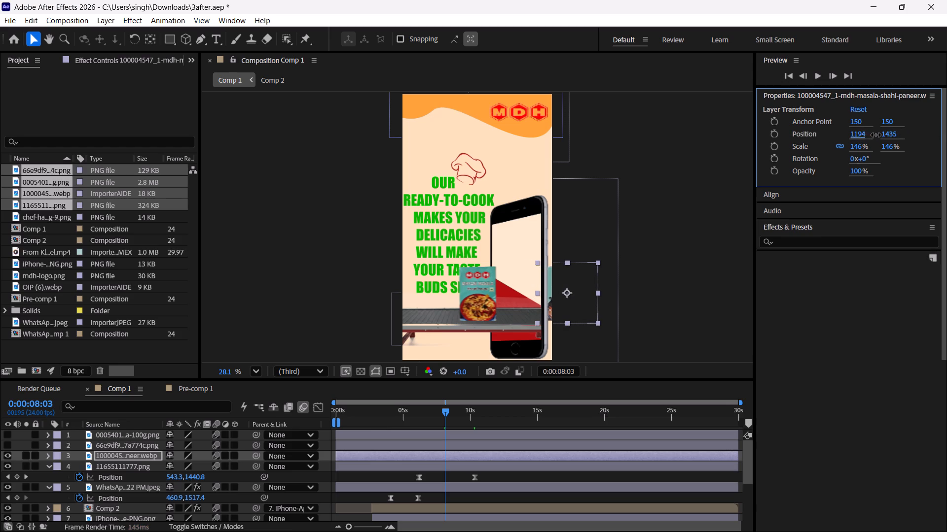
{"action": "left_click_drag", "start_coordinate": [876, 135], "coordinate": [946, 132]}
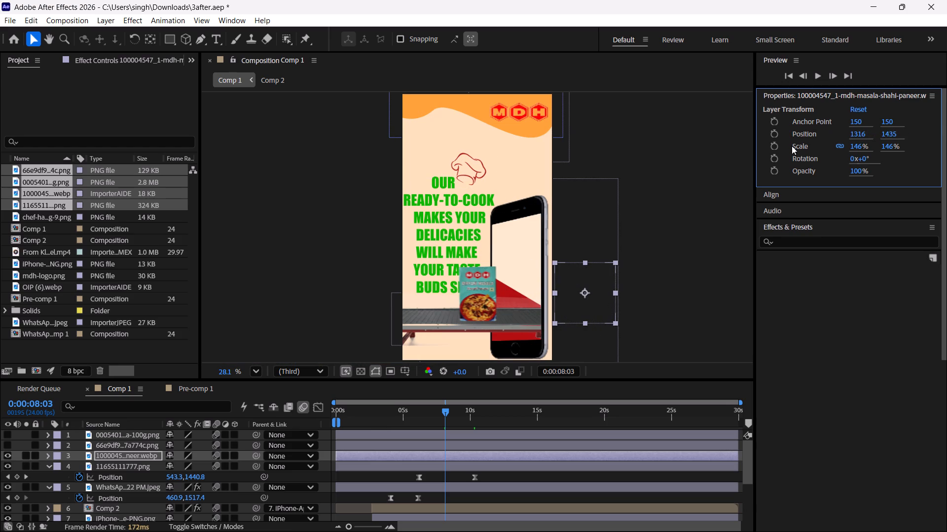
{"action": "left_click", "coordinate": [775, 133]}
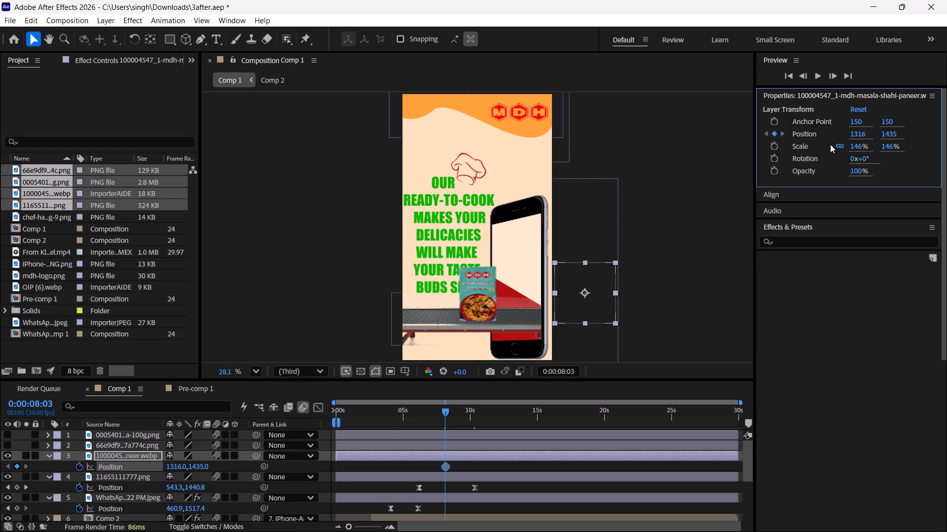
At 0:00:12:07, keyframe the Shahi Paneer pack's Position at X -259, past the opposite edge of the canvas.
{"action": "key", "text": "ctrl+shift+Right"}
{"action": "key", "text": "ctrl+shift+Right"}
{"action": "key", "text": "ctrl+shift+Right"}
{"action": "key", "text": "ctrl+shift+Right"}
{"action": "key", "text": "ctrl+shift+Right"}
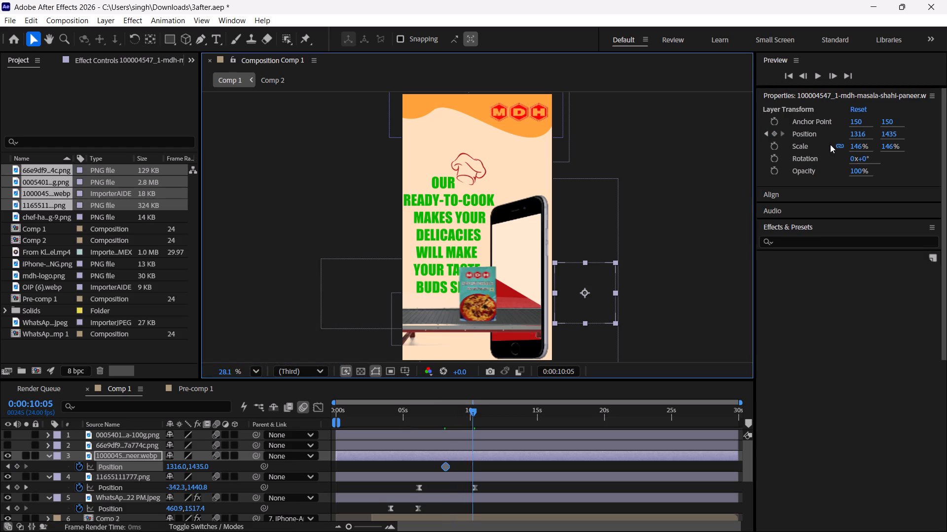
{"action": "key", "text": "ctrl+shift+Right"}
{"action": "key", "text": "ctrl+shift+Right"}
{"action": "key", "text": "ctrl+shift+Right"}
{"action": "key", "text": "ctrl+shift+Right"}
{"action": "key", "text": "ctrl+shift+Right"}
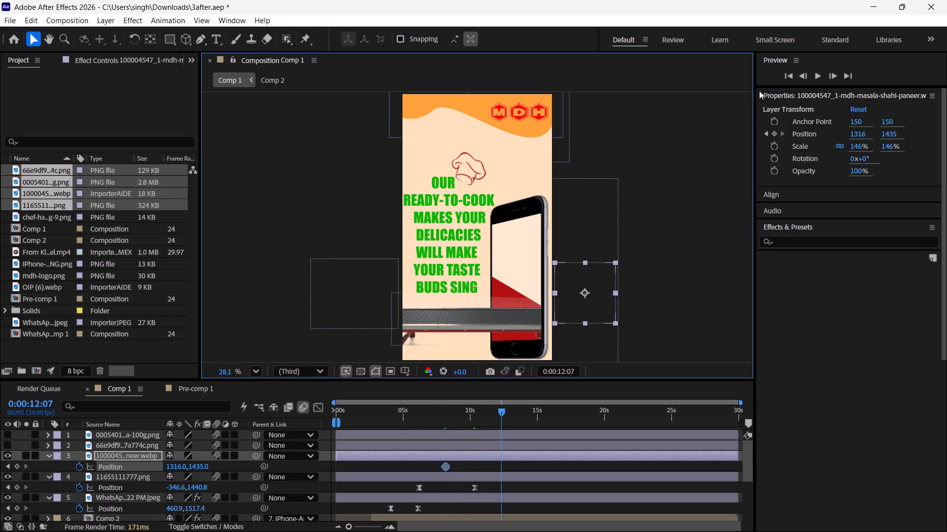
{"action": "left_click_drag", "start_coordinate": [862, 133], "coordinate": [811, 138]}
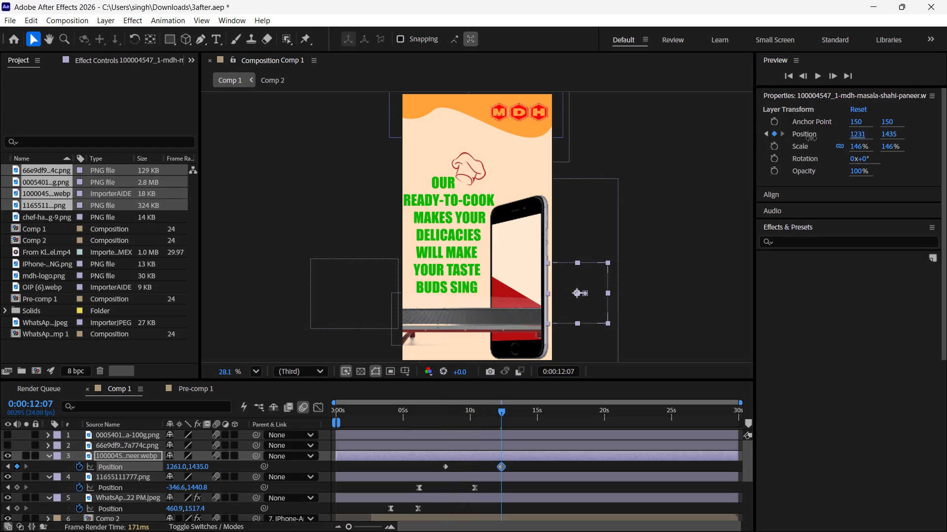
{"action": "left_click_drag", "start_coordinate": [811, 138], "coordinate": [54, 196]}
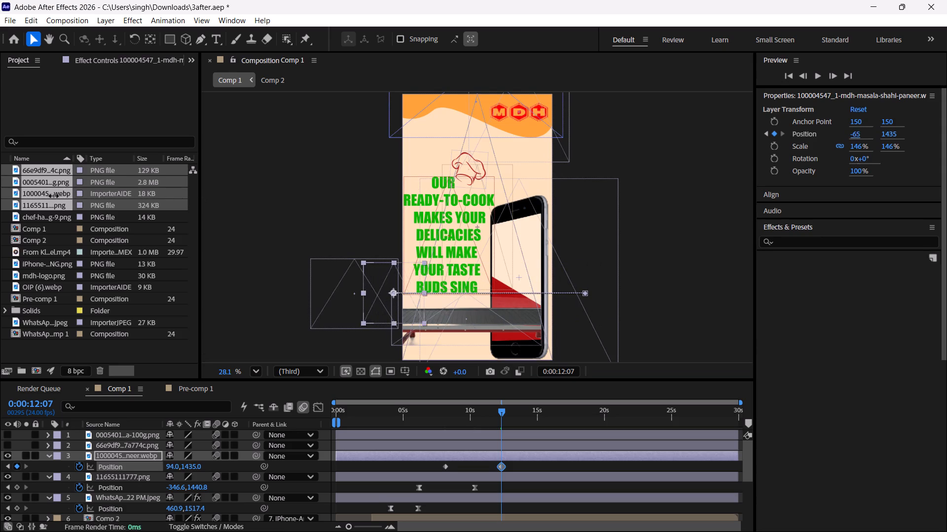
{"action": "left_click_drag", "start_coordinate": [54, 196], "coordinate": [0, 193]}
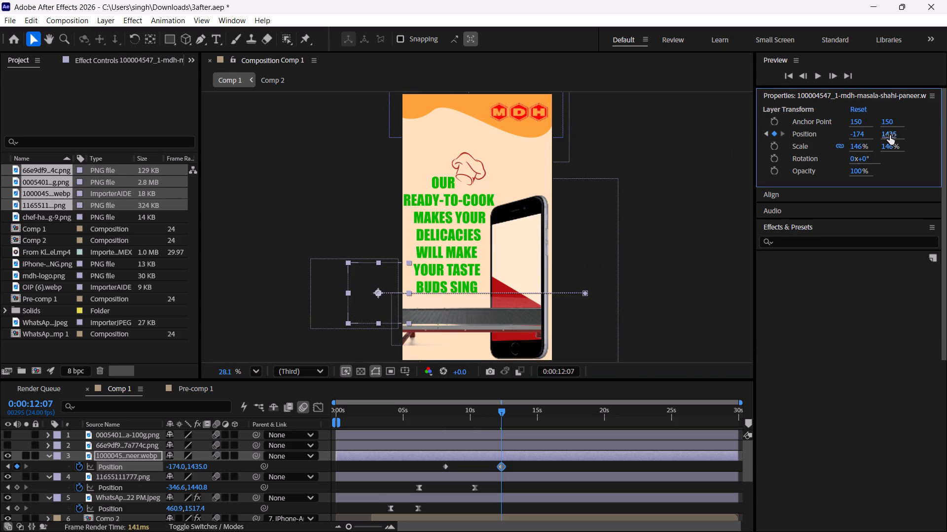
{"action": "left_click_drag", "start_coordinate": [850, 135], "coordinate": [804, 144]}
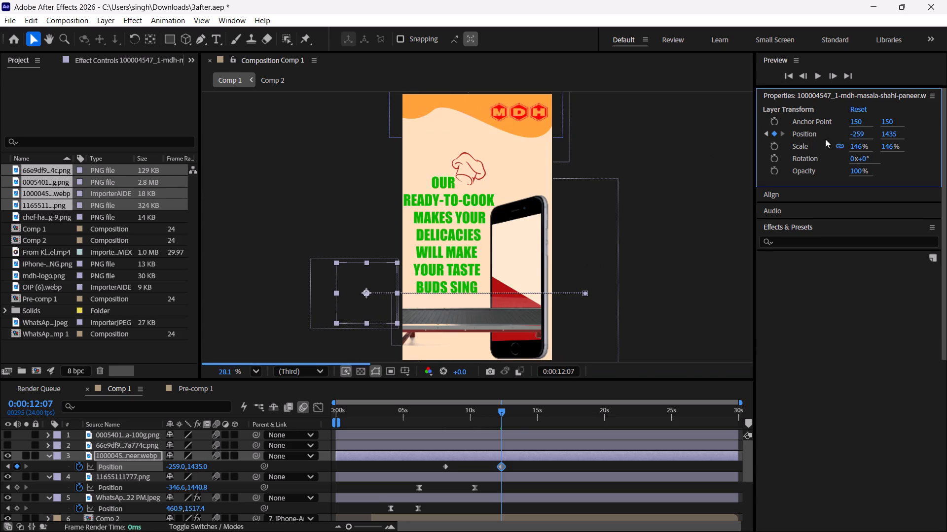
Apply Easy Ease to both Position keyframes of the Shahi Paneer pack.
{"action": "left_click_drag", "start_coordinate": [511, 462], "coordinate": [417, 469]}
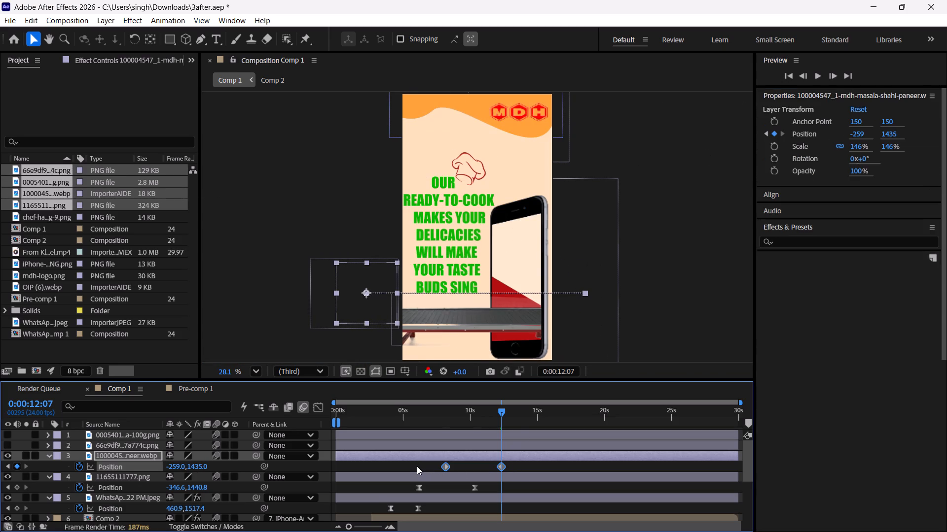
{"action": "key", "text": "F9"}
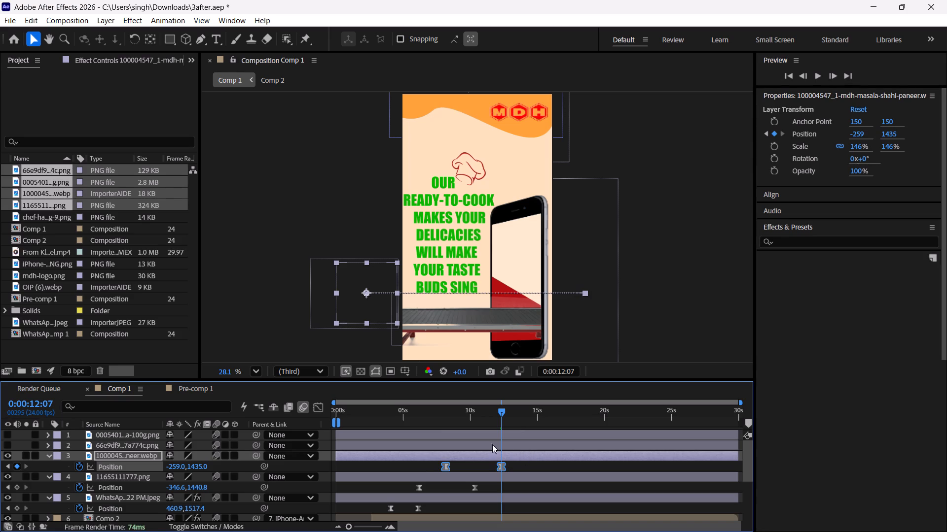
Preview the pack animation from about 0:00:06:07.
{"action": "left_click_drag", "start_coordinate": [501, 410], "coordinate": [419, 445]}
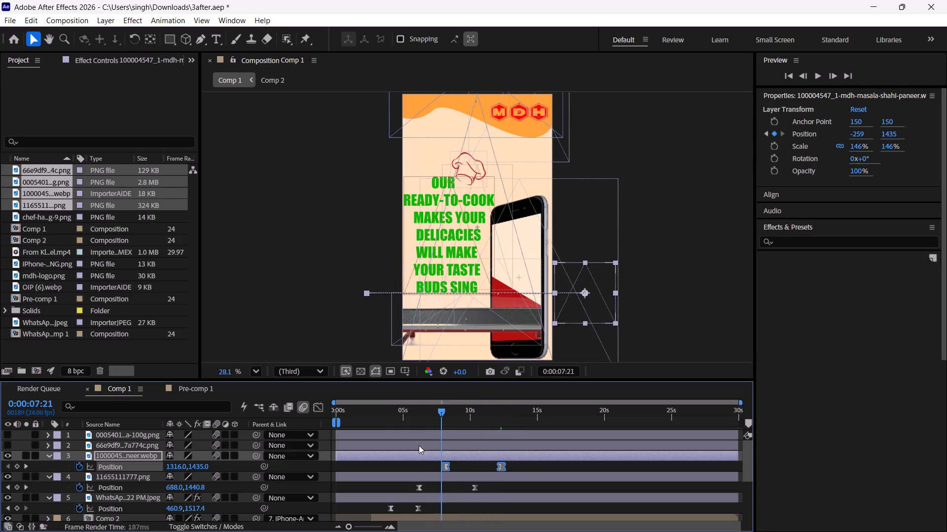
{"action": "left_click_drag", "start_coordinate": [419, 445], "coordinate": [426, 448]}
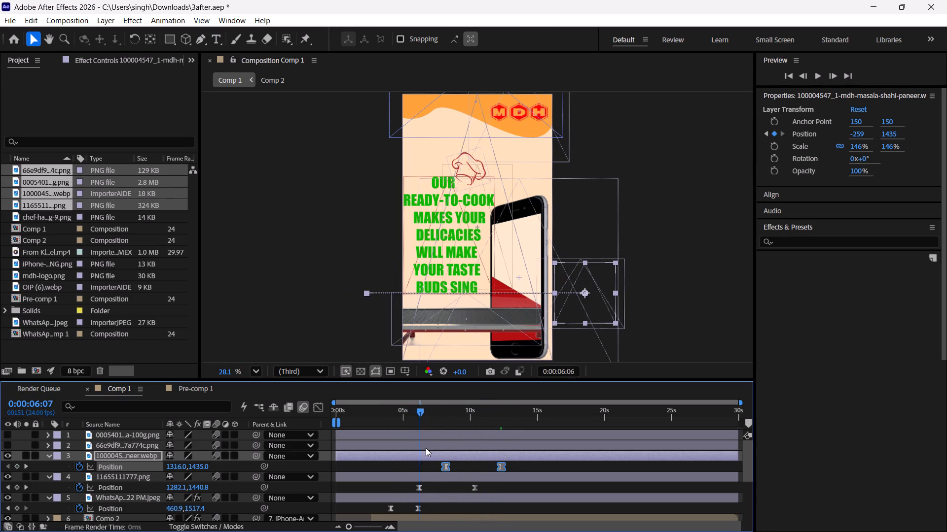
{"action": "left_click_drag", "start_coordinate": [426, 448], "coordinate": [421, 450]}
{"action": "key", "text": "space"}
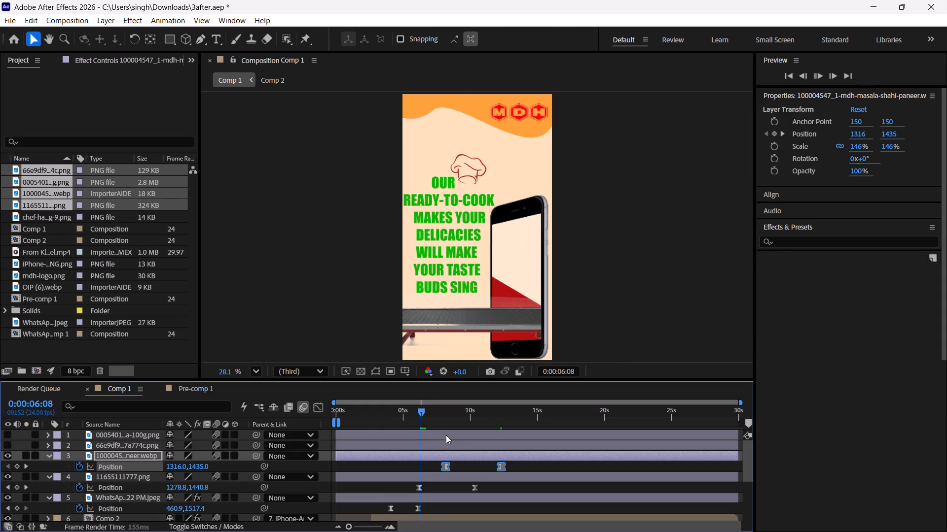
Collapse the keyframed properties of the Shahi Paneer, Biryani Masala and WhatsApp image layers.
{"action": "left_click", "coordinate": [50, 454]}
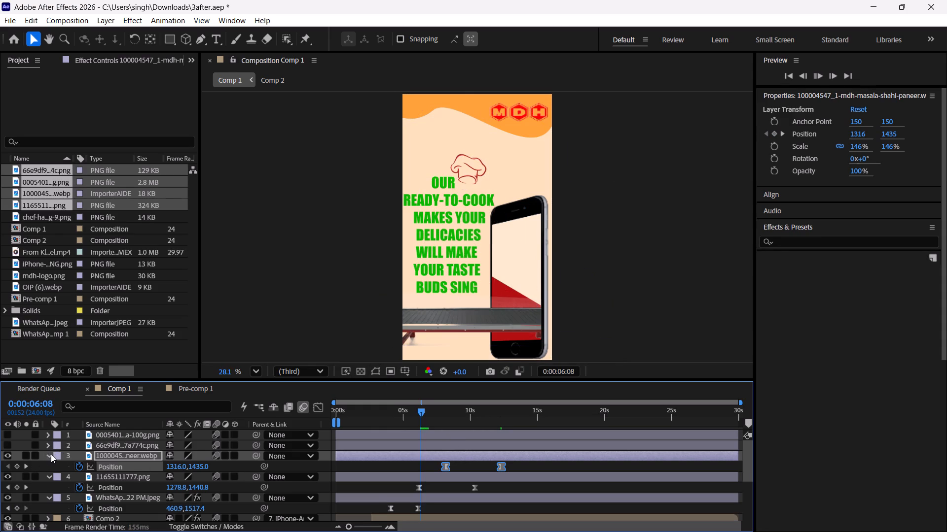
{"action": "left_click", "coordinate": [50, 464]}
{"action": "left_click", "coordinate": [47, 477]}
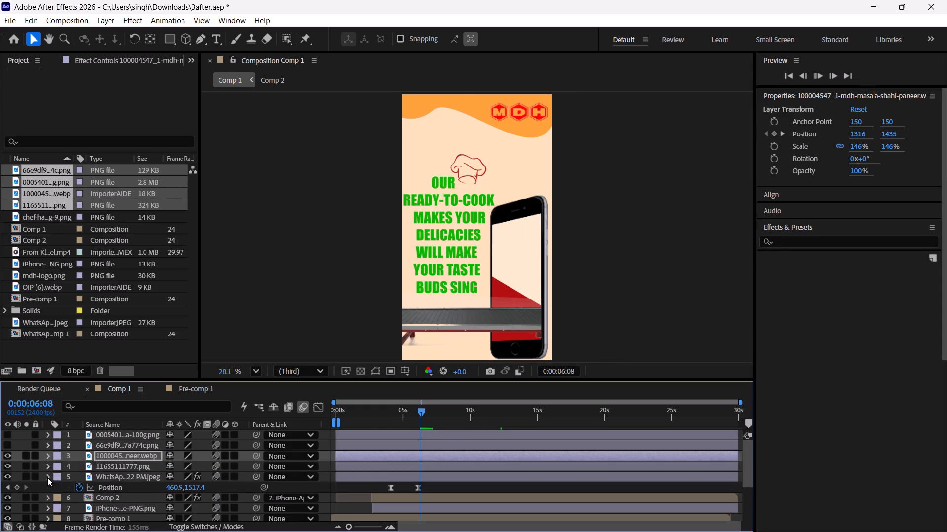
Save the project.
{"action": "key", "text": "ctrl+s"}
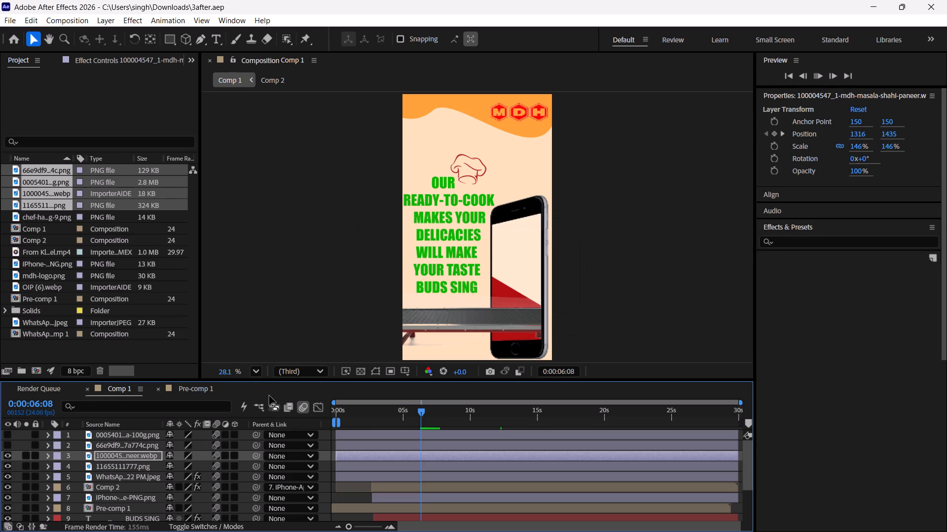
{"action": "key", "text": "ctrl+s"}
{"action": "key", "text": "ctrl+s"}
{"action": "key", "text": "ctrl+s"}
{"action": "key", "text": "ctrl+s"}
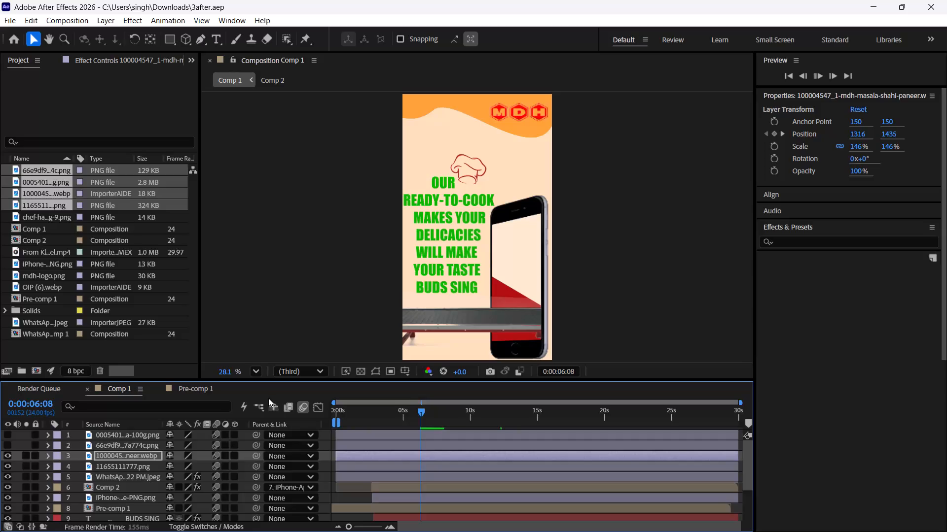
{"action": "key", "text": "ctrl+s"}
{"action": "key", "text": "ctrl+s"}
{"action": "key", "text": "ctrl+s"}
{"action": "key", "text": "ctrl+s"}
{"action": "key", "text": "ctrl+s"}
Close After Effects and reopen the saved 3after.aep project.
{"action": "left_click", "coordinate": [946, 0]}
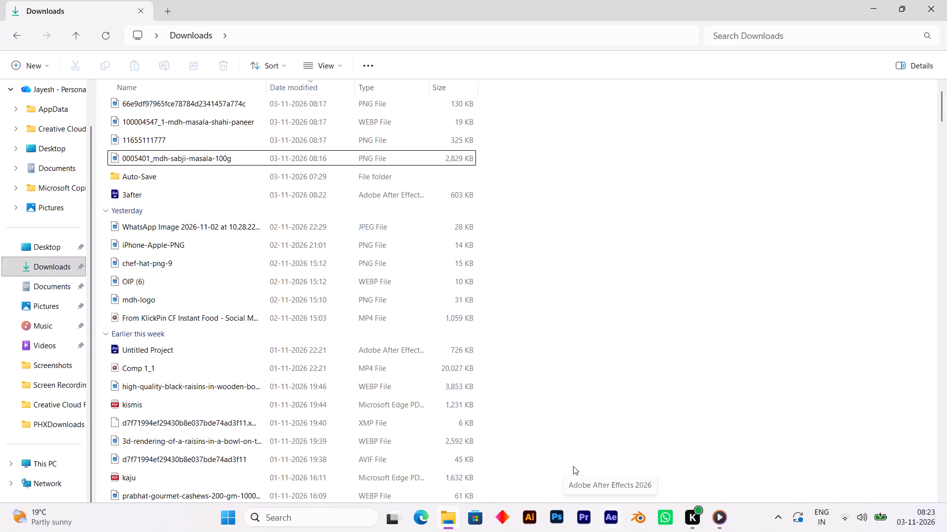
{"action": "left_click", "coordinate": [108, 39]}
{"action": "double_click", "coordinate": [180, 122]}
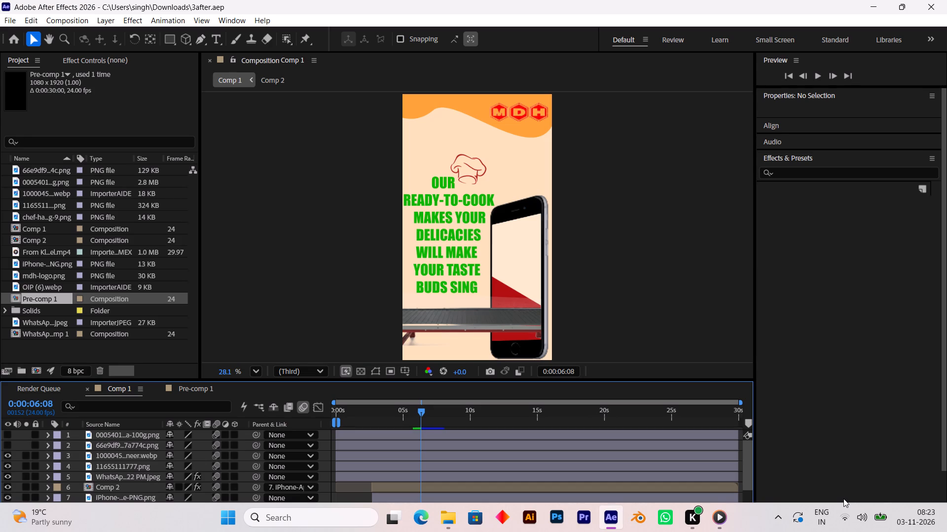
Preview the Shahi Paneer pack travelling along the conveyor belt.
{"action": "key", "text": "space"}
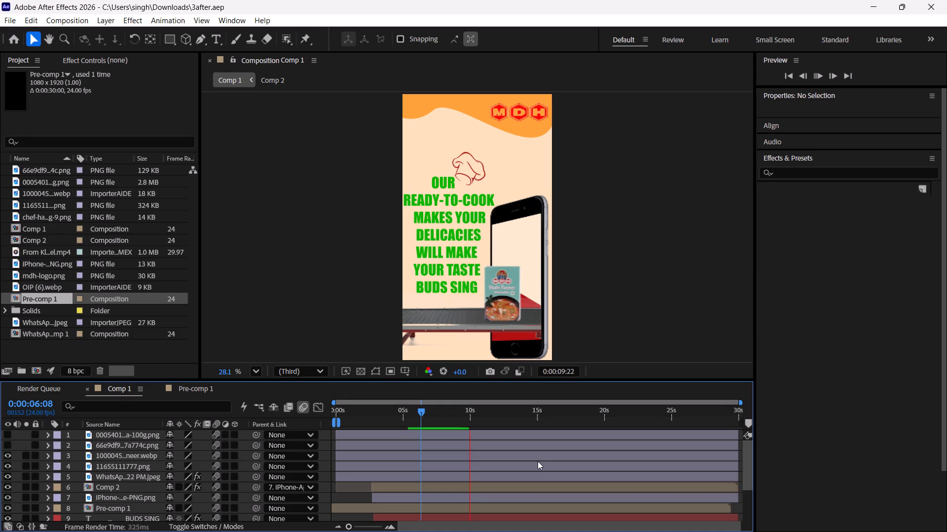
{"action": "key", "text": "space"}
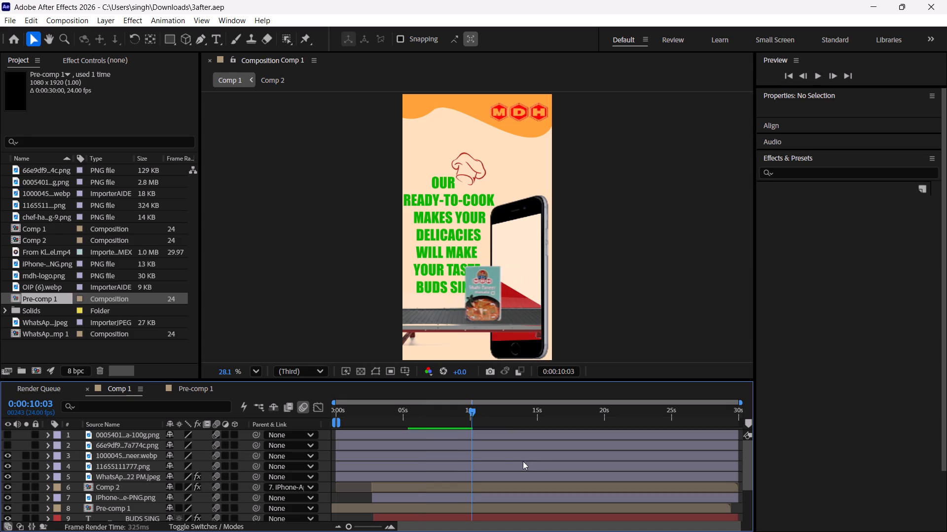
Move the current time to 0:00:10:09, aligned with the Biryani Masala layer's last Position keyframe.
{"action": "left_click", "coordinate": [90, 458]}
{"action": "left_click", "coordinate": [48, 458]}
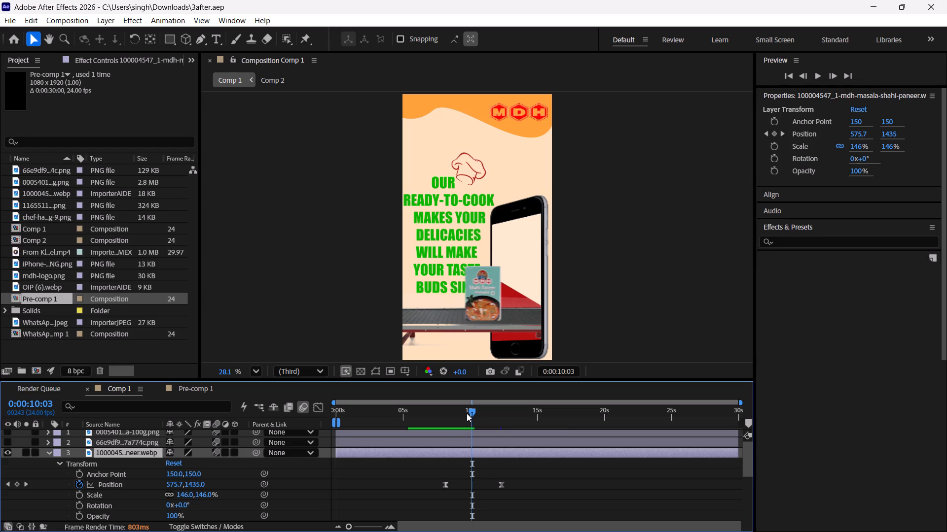
{"action": "left_click", "coordinate": [58, 463]}
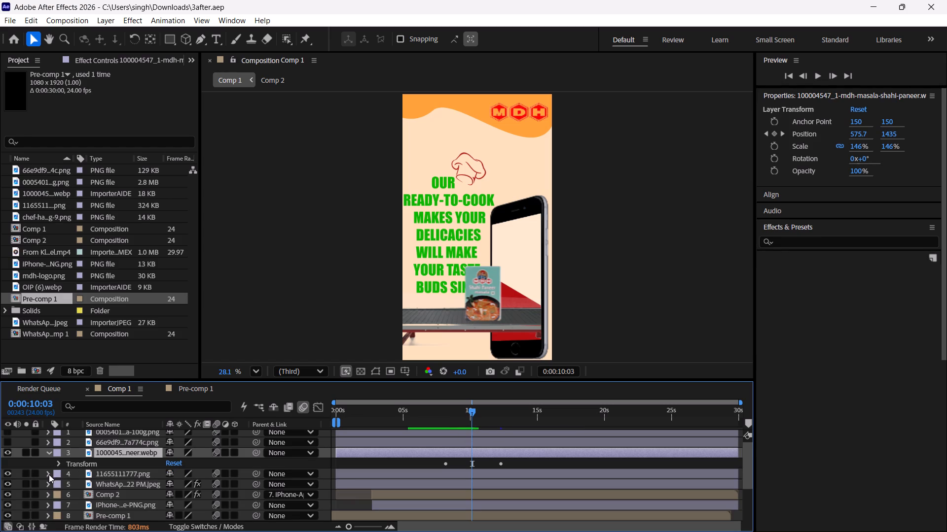
{"action": "left_click", "coordinate": [49, 474]}
{"action": "left_click", "coordinate": [61, 464]}
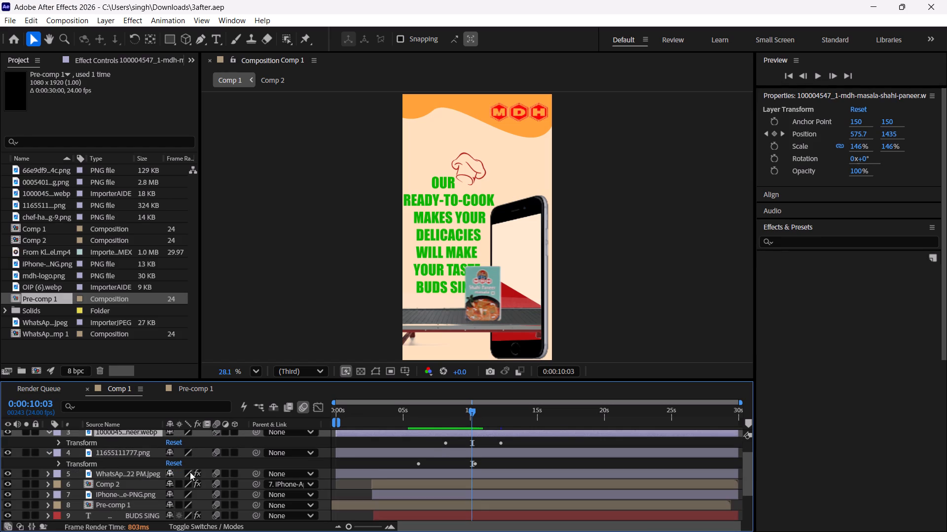
{"action": "left_click", "coordinate": [471, 409]}
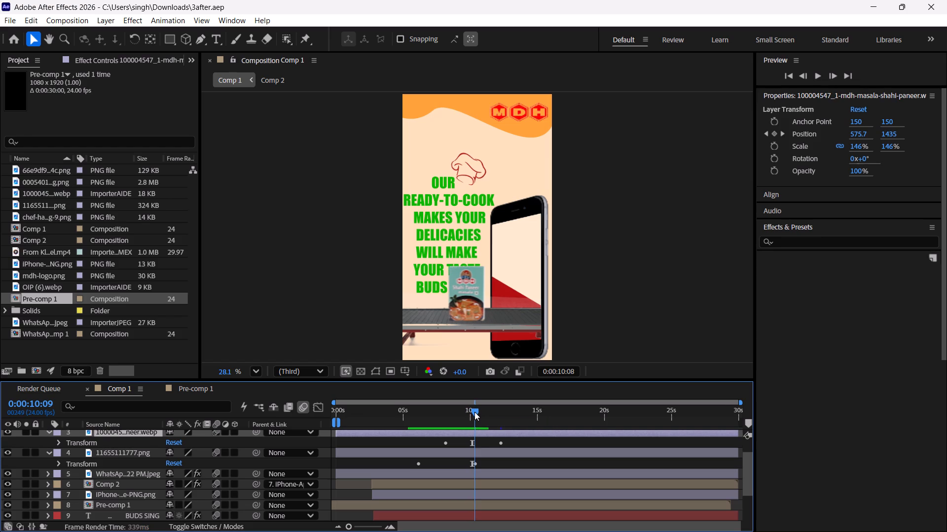
{"action": "left_click", "coordinate": [49, 453]}
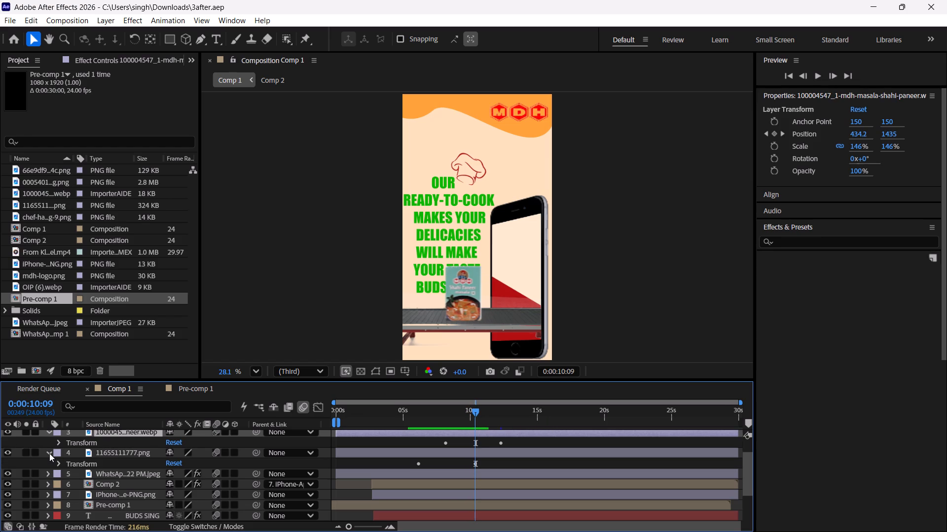
{"action": "scroll", "coordinate": [58, 471], "scroll_direction": "up", "scroll_amount": 2}
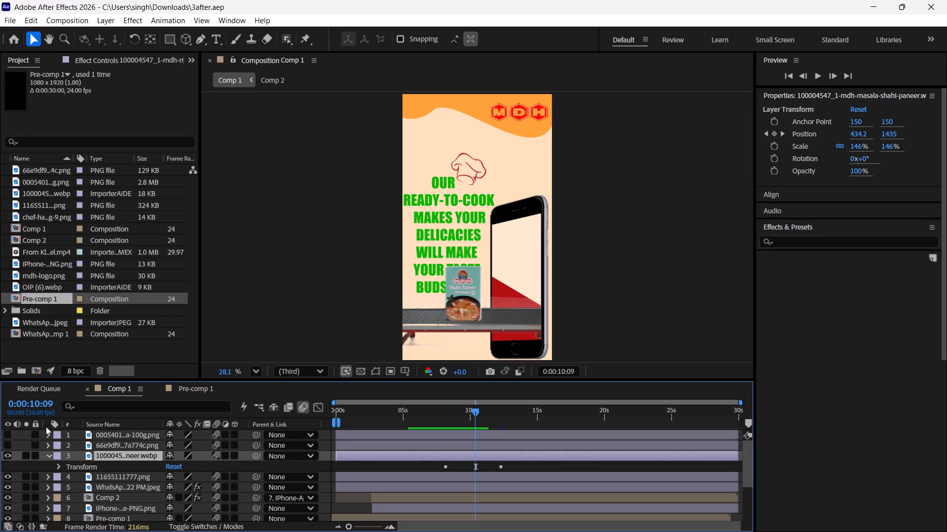
Show the Kitchen King pack and reduce it uniformly to 75% scale.
{"action": "left_click", "coordinate": [9, 447]}
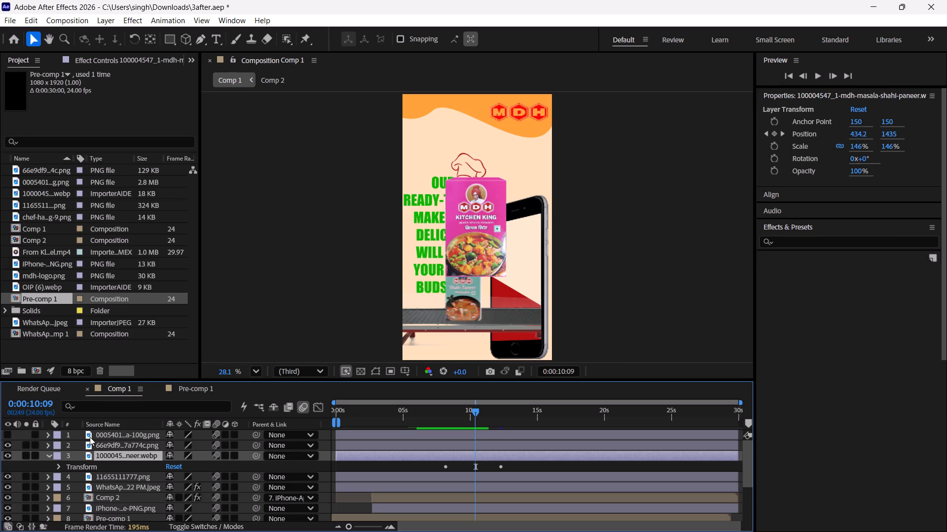
{"action": "left_click", "coordinate": [105, 453]}
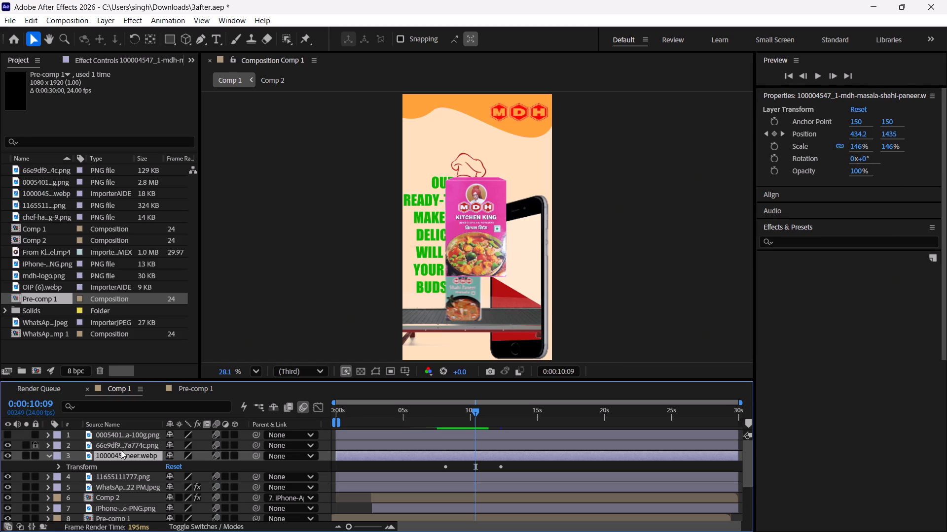
{"action": "left_click", "coordinate": [126, 448]}
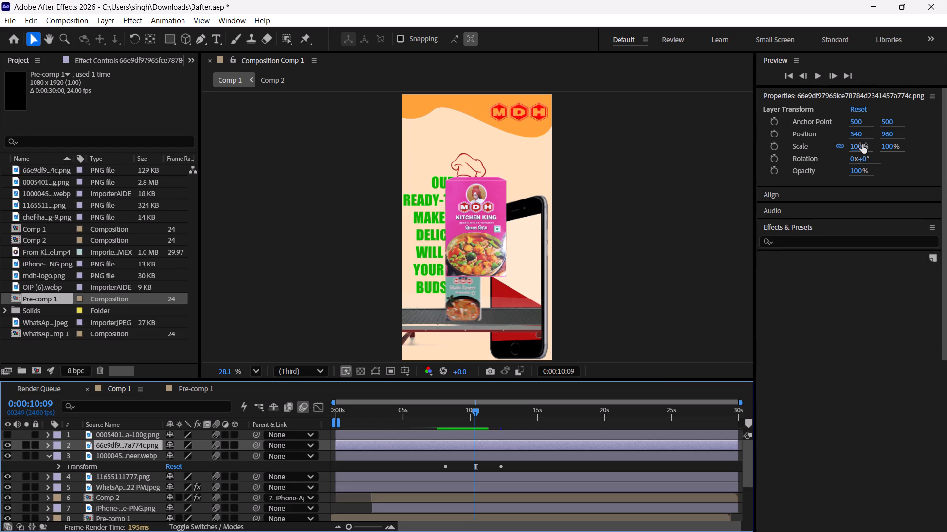
{"action": "left_click_drag", "start_coordinate": [858, 144], "coordinate": [813, 162]}
{"action": "left_click_drag", "start_coordinate": [856, 145], "coordinate": [911, 154]}
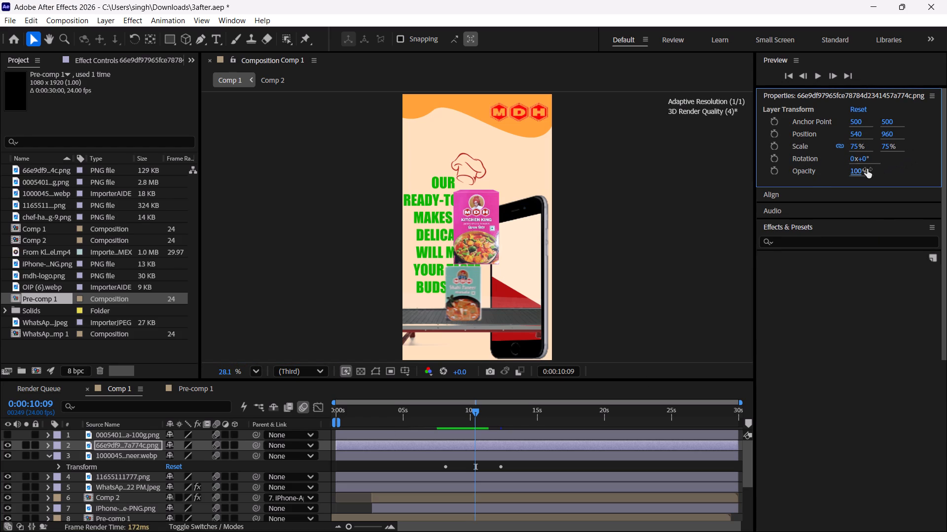
Reduce the Kitchen King pack uniformly to 71% scale and lower it toward the conveyor belt at Position Y 1387.
{"action": "left_click", "coordinate": [861, 148]}
{"action": "left_click_drag", "start_coordinate": [887, 131], "coordinate": [895, 134]}
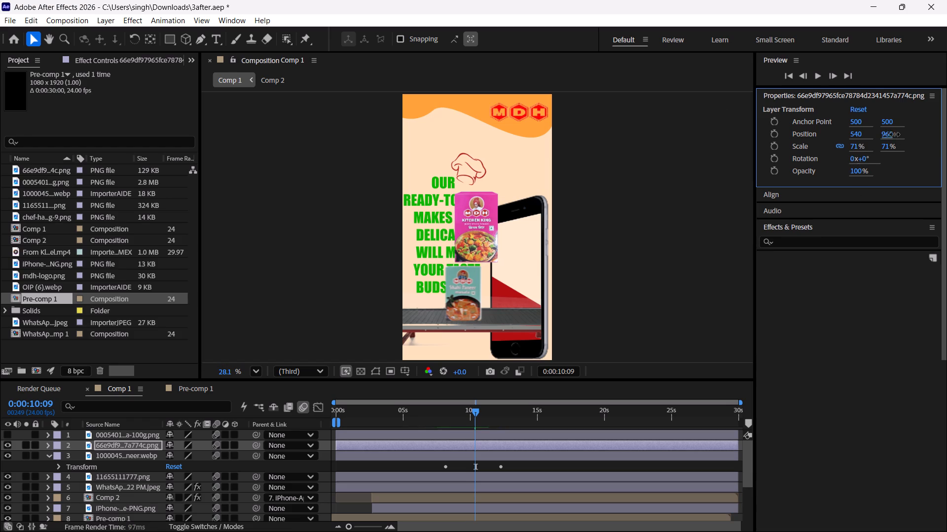
{"action": "left_click_drag", "start_coordinate": [895, 134], "coordinate": [946, 142]}
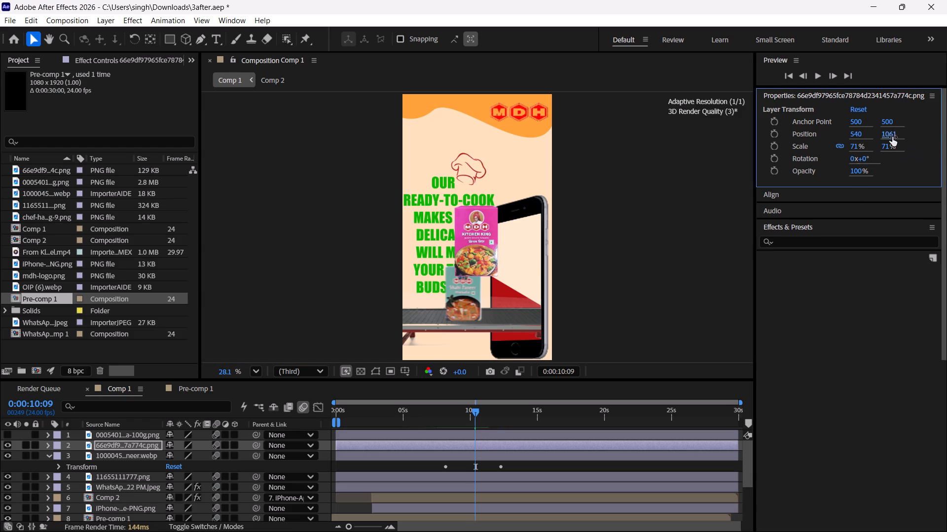
{"action": "left_click_drag", "start_coordinate": [887, 134], "coordinate": [946, 132]}
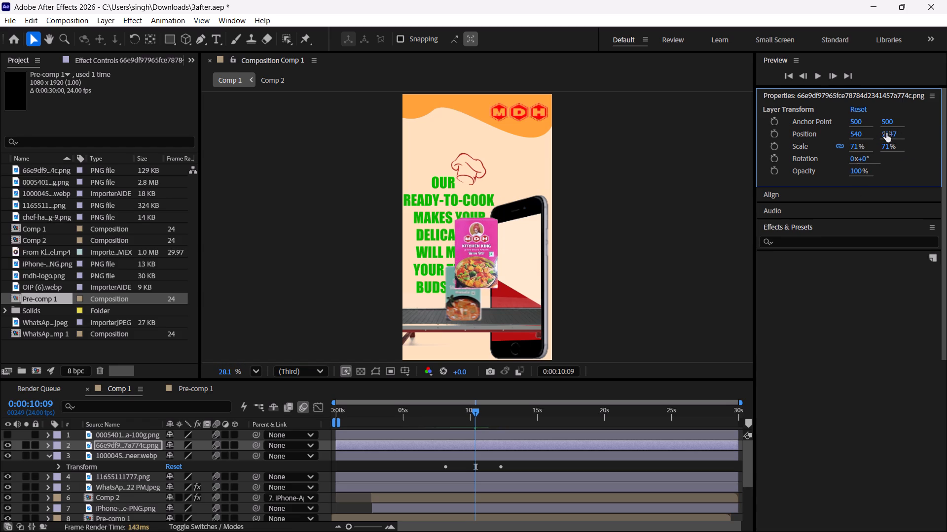
{"action": "left_click_drag", "start_coordinate": [887, 133], "coordinate": [943, 133]}
{"action": "left_click_drag", "start_coordinate": [883, 132], "coordinate": [946, 136]}
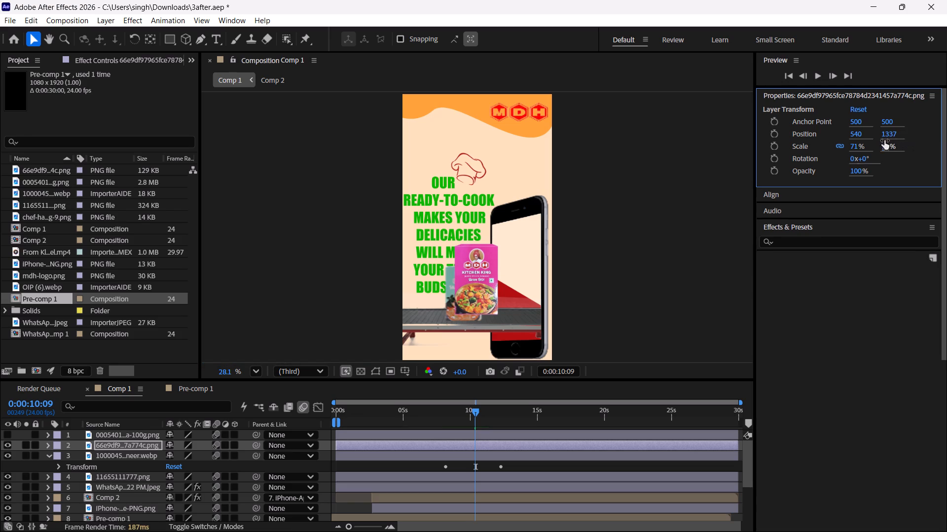
{"action": "left_click_drag", "start_coordinate": [885, 134], "coordinate": [901, 136]}
{"action": "left_click_drag", "start_coordinate": [887, 137], "coordinate": [905, 138]}
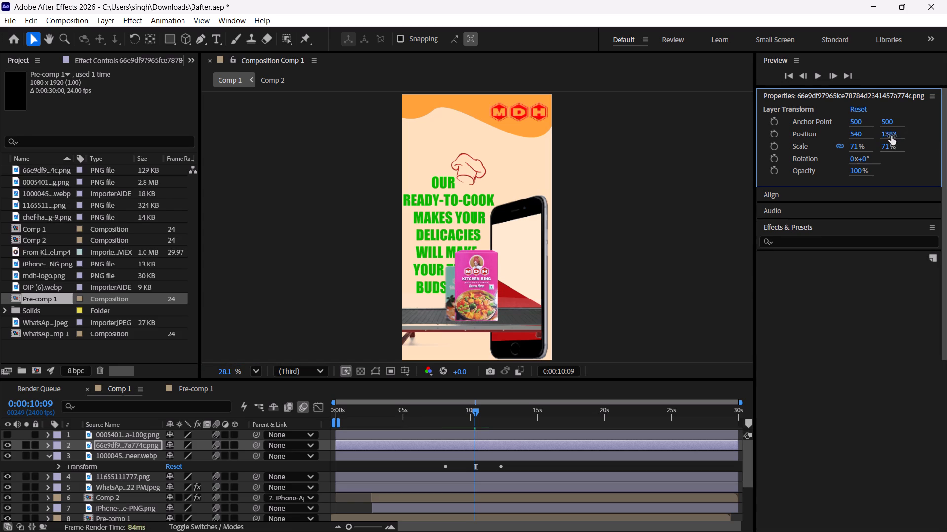
{"action": "left_click_drag", "start_coordinate": [890, 135], "coordinate": [897, 138]}
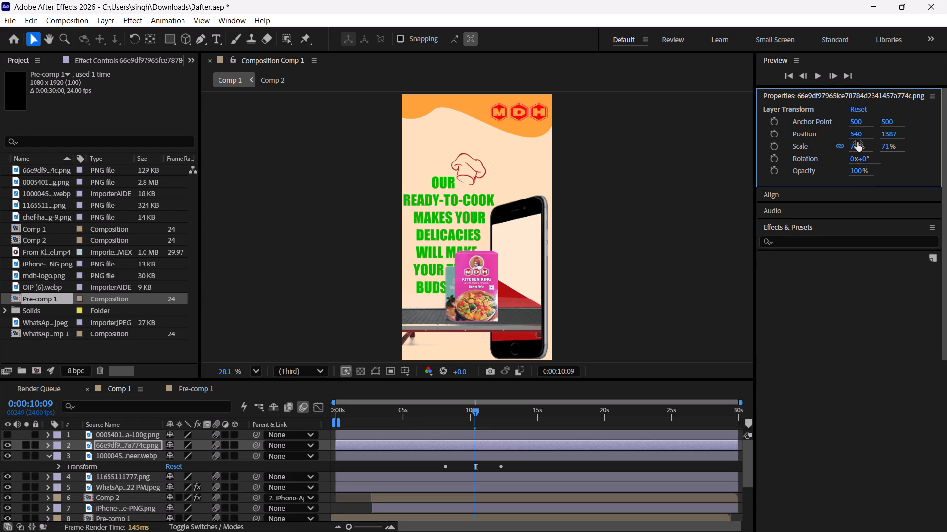
Reduce the Kitchen King pack uniformly to 60% scale.
{"action": "left_click_drag", "start_coordinate": [857, 146], "coordinate": [838, 147]}
{"action": "left_click_drag", "start_coordinate": [838, 147], "coordinate": [851, 154]}
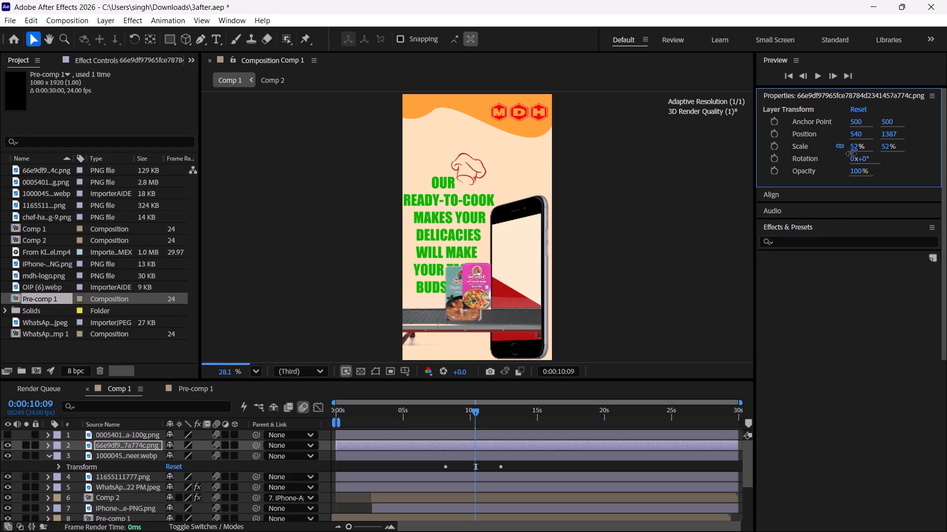
{"action": "left_click_drag", "start_coordinate": [851, 154], "coordinate": [862, 160]}
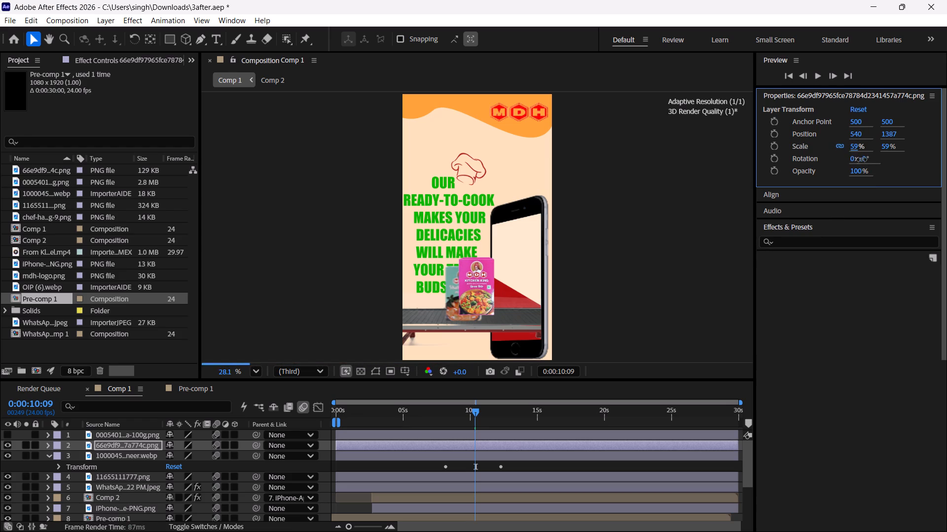
{"action": "left_click_drag", "start_coordinate": [862, 160], "coordinate": [863, 160]}
Seat the Kitchen King pack on the conveyor belt by setting its Position Y to 1425.
{"action": "left_click_drag", "start_coordinate": [891, 135], "coordinate": [930, 140]}
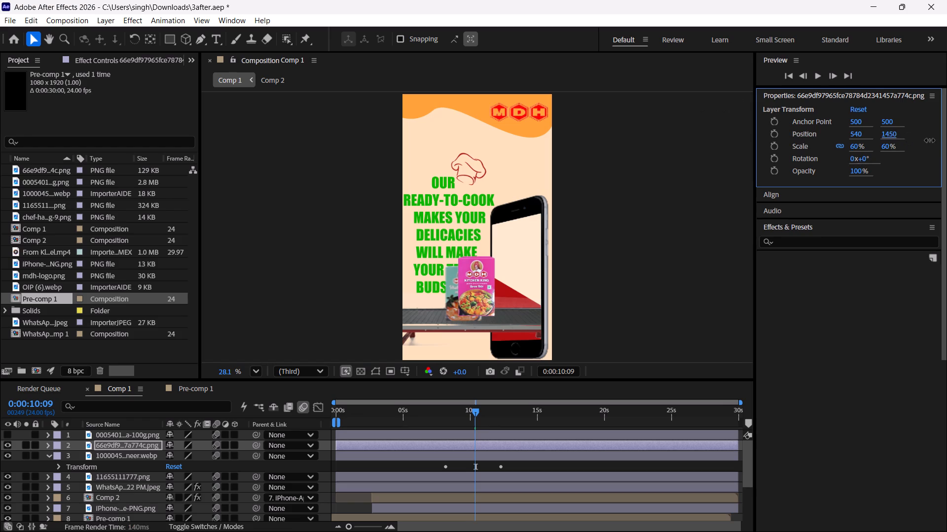
{"action": "left_click_drag", "start_coordinate": [930, 140], "coordinate": [936, 141]}
{"action": "left_click_drag", "start_coordinate": [893, 137], "coordinate": [891, 137]}
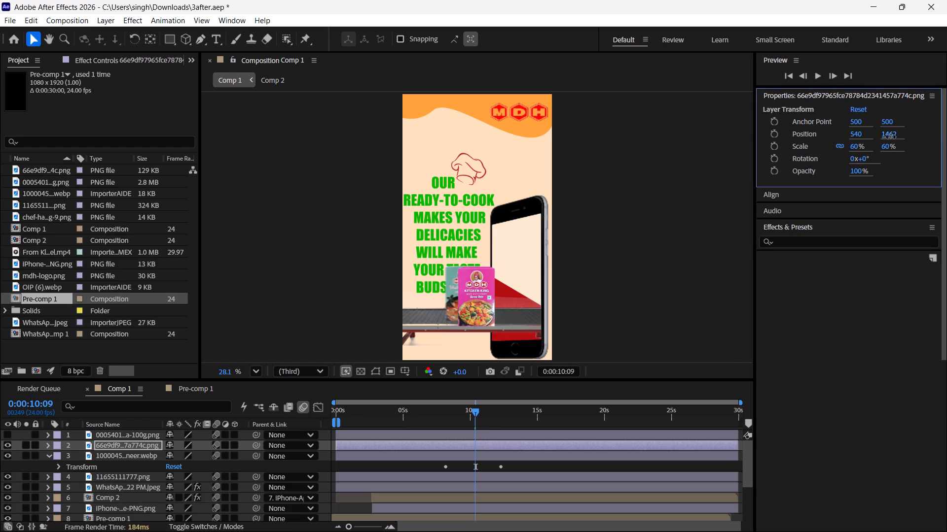
{"action": "left_click_drag", "start_coordinate": [891, 137], "coordinate": [883, 138]}
{"action": "left_click", "coordinate": [890, 137]}
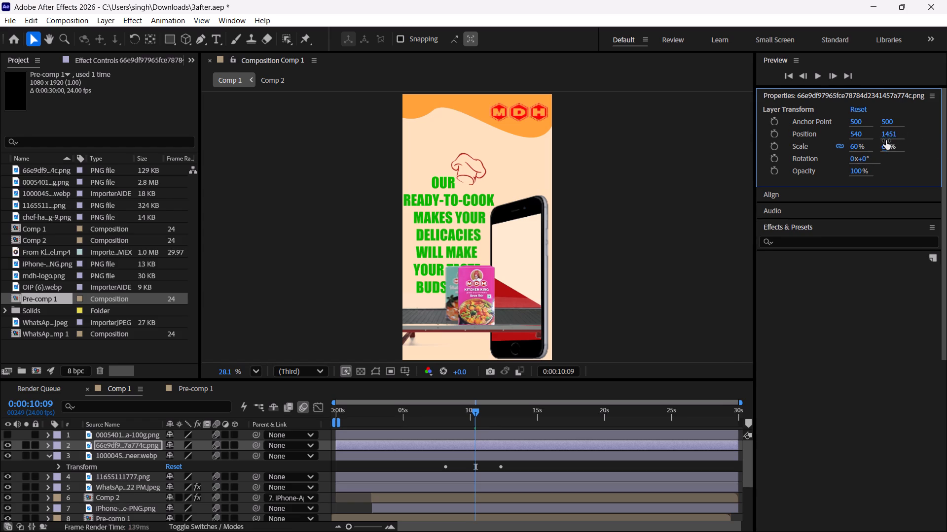
{"action": "left_click_drag", "start_coordinate": [897, 130], "coordinate": [883, 137]}
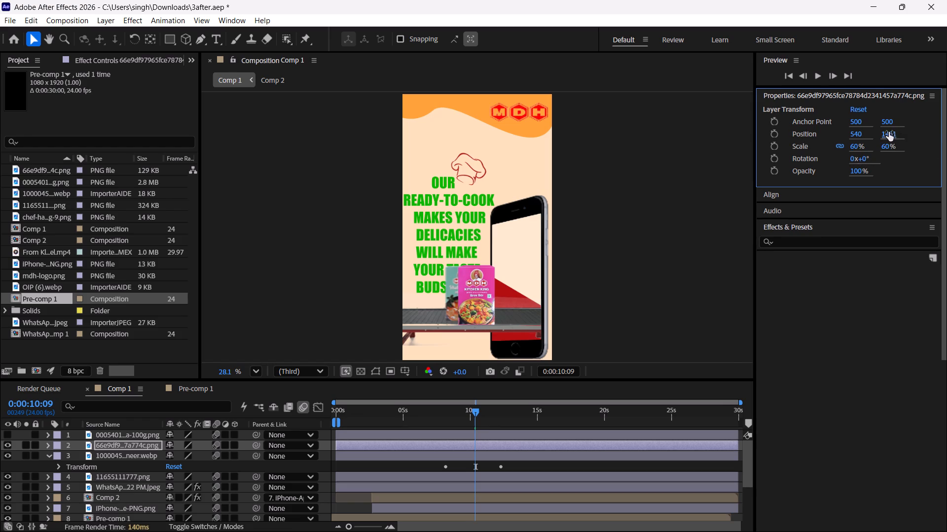
{"action": "left_click_drag", "start_coordinate": [889, 132], "coordinate": [867, 142]}
{"action": "left_click_drag", "start_coordinate": [892, 133], "coordinate": [891, 133]}
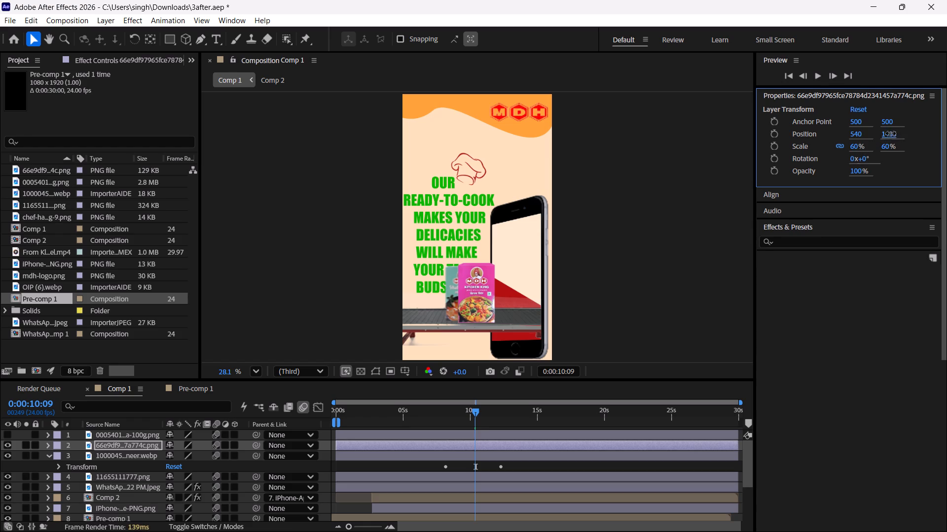
{"action": "left_click_drag", "start_coordinate": [891, 133], "coordinate": [857, 147]}
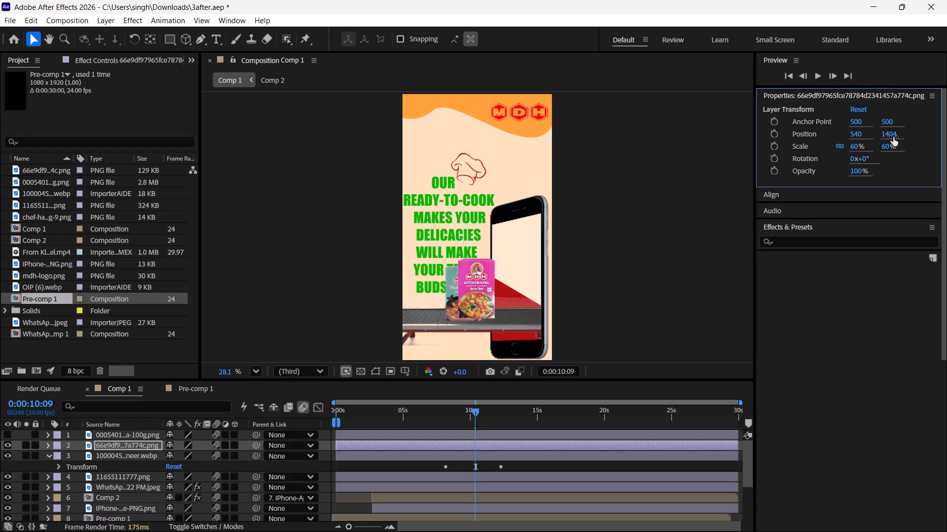
{"action": "left_click_drag", "start_coordinate": [893, 134], "coordinate": [909, 134]}
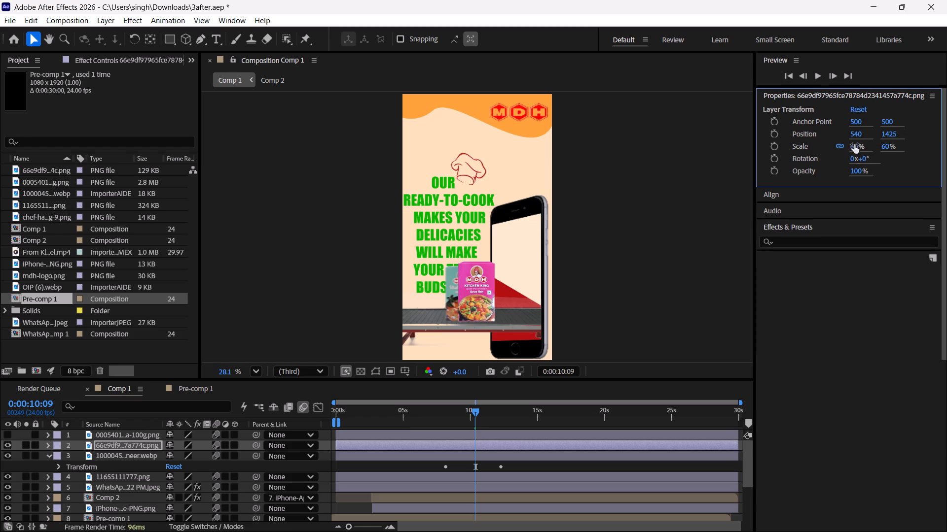
Move the Kitchen King pack past the frame's right edge to Position X 1225 and set its first Position keyframe at 0:00:10:09.
{"action": "left_click_drag", "start_coordinate": [853, 135], "coordinate": [888, 137]}
{"action": "left_click_drag", "start_coordinate": [888, 137], "coordinate": [793, 152]}
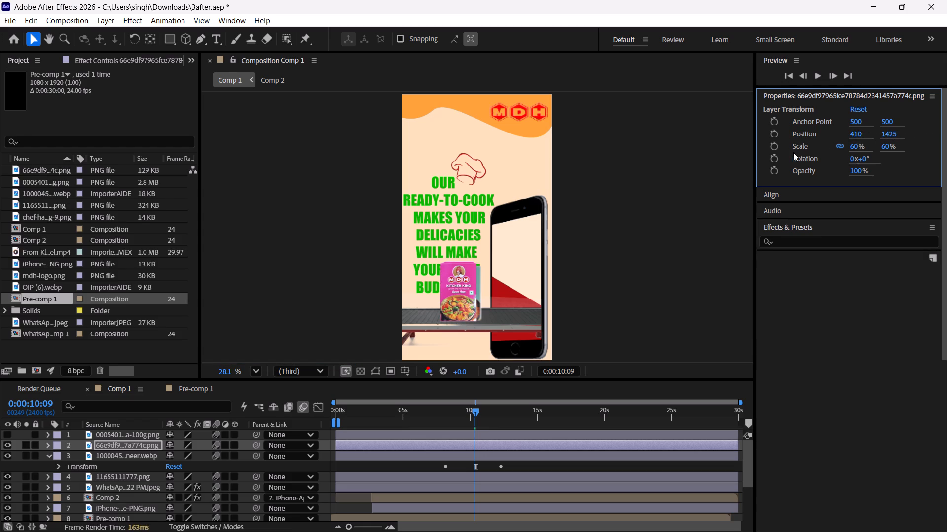
{"action": "left_click_drag", "start_coordinate": [854, 134], "coordinate": [946, 137]}
{"action": "left_click_drag", "start_coordinate": [855, 131], "coordinate": [946, 130]}
{"action": "left_click_drag", "start_coordinate": [855, 134], "coordinate": [918, 134]}
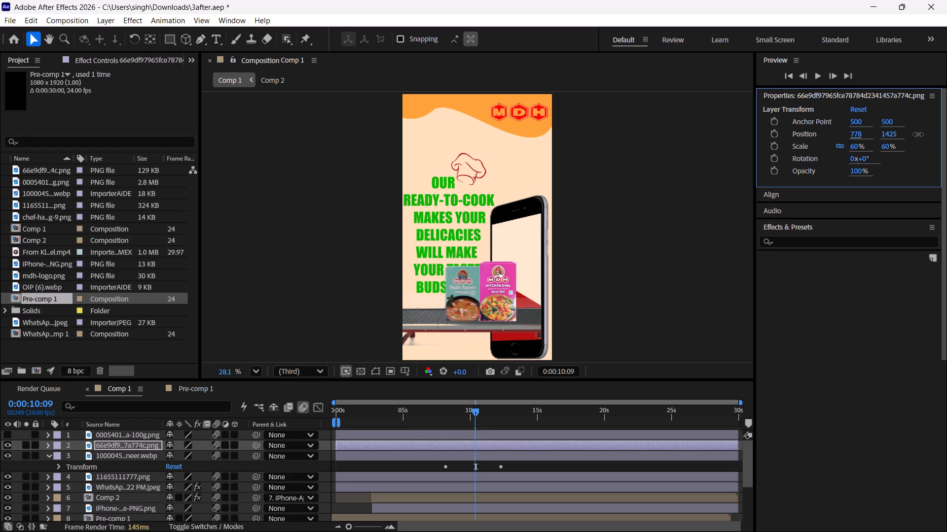
{"action": "left_click_drag", "start_coordinate": [918, 134], "coordinate": [946, 134]}
{"action": "left_click_drag", "start_coordinate": [852, 134], "coordinate": [946, 133]}
{"action": "left_click_drag", "start_coordinate": [852, 134], "coordinate": [946, 137]}
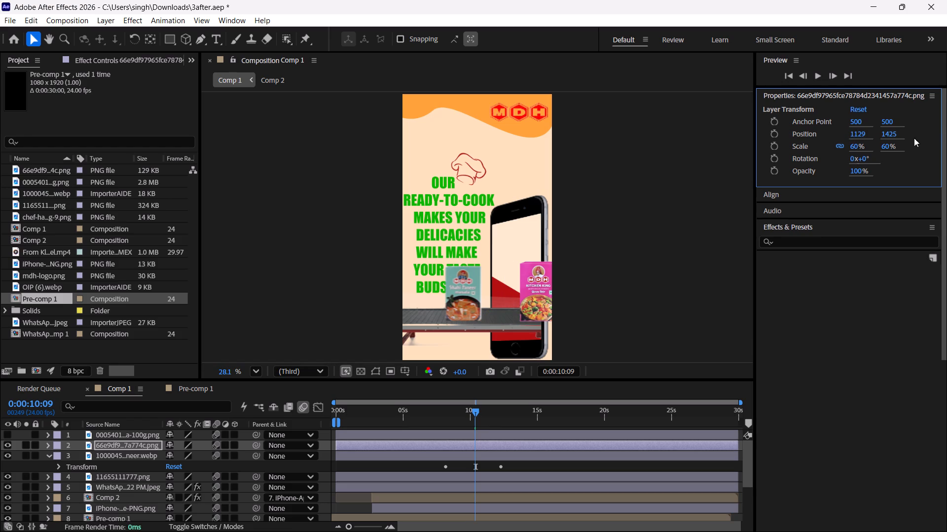
{"action": "left_click_drag", "start_coordinate": [858, 133], "coordinate": [922, 133]}
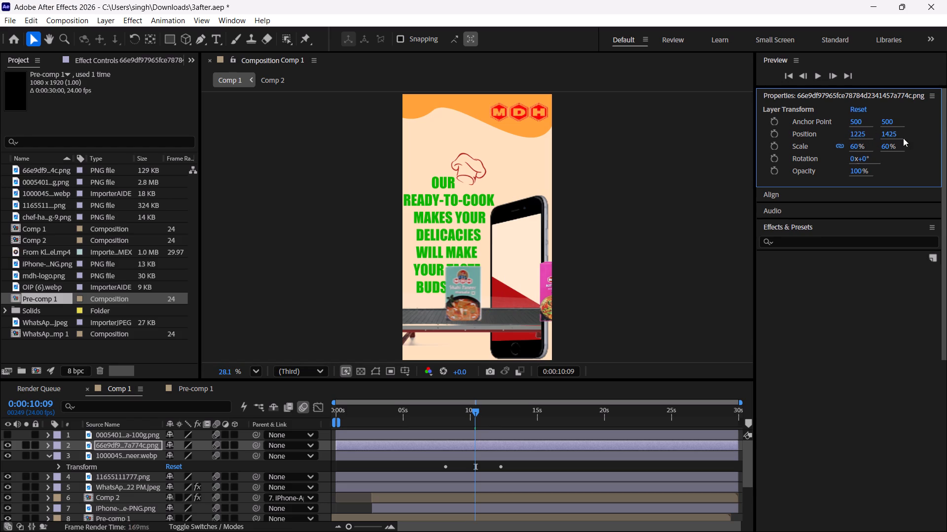
{"action": "left_click", "coordinate": [770, 131]}
{"action": "left_click", "coordinate": [776, 135]}
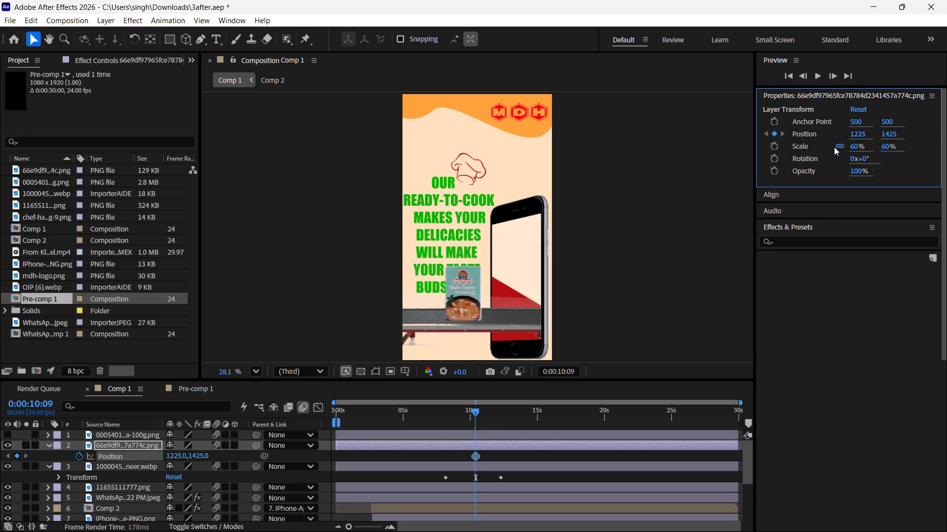
At 0:00:14:13, move the Kitchen King pack out past the frame's left edge to Position X -205 as its end keyframe.
{"action": "key", "text": "ctrl+shift+Right"}
{"action": "key", "text": "ctrl+shift+Right"}
{"action": "key", "text": "ctrl+shift+Right"}
{"action": "key", "text": "ctrl+shift+Right"}
{"action": "key", "text": "ctrl+shift+Right"}
{"action": "key", "text": "ctrl+shift+Right"}
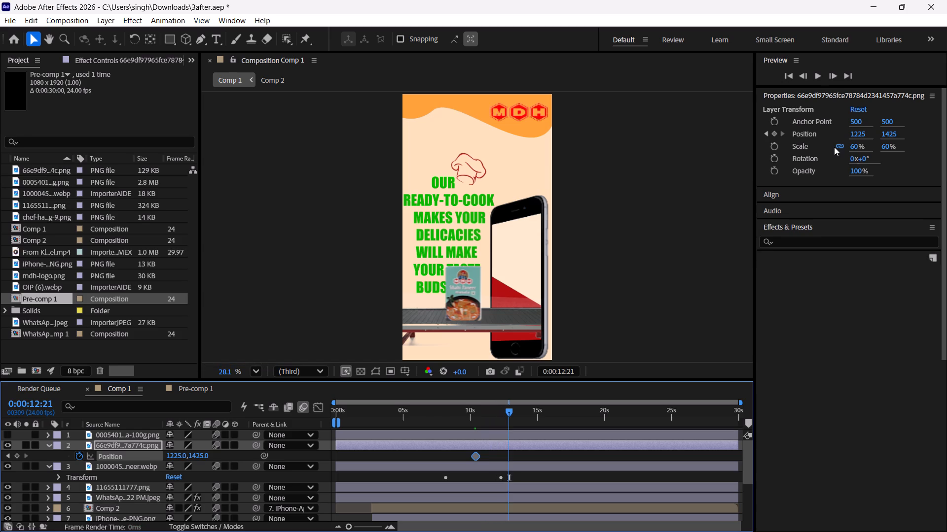
{"action": "key", "text": "ctrl+shift+Right"}
{"action": "key", "text": "ctrl+shift+Right"}
{"action": "key", "text": "ctrl+shift+Right"}
{"action": "key", "text": "ctrl+shift+Right"}
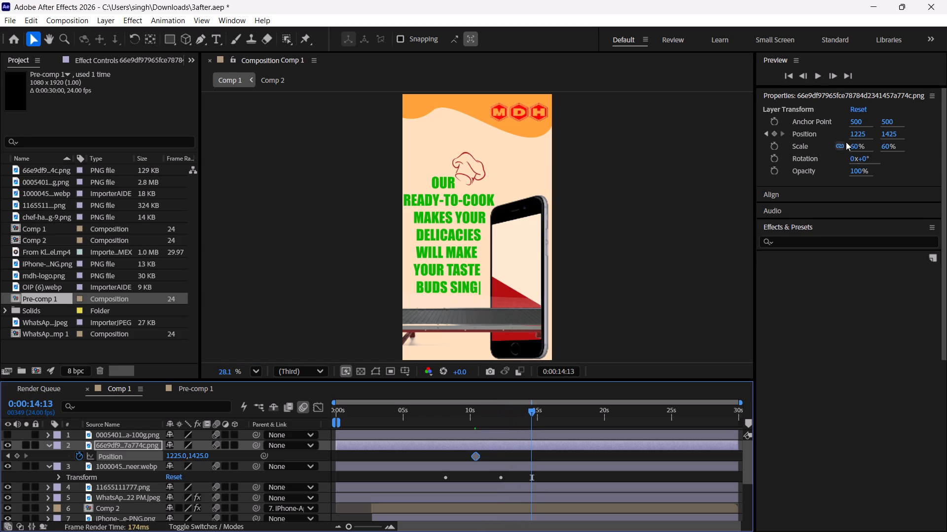
{"action": "left_click_drag", "start_coordinate": [855, 133], "coordinate": [521, 177]}
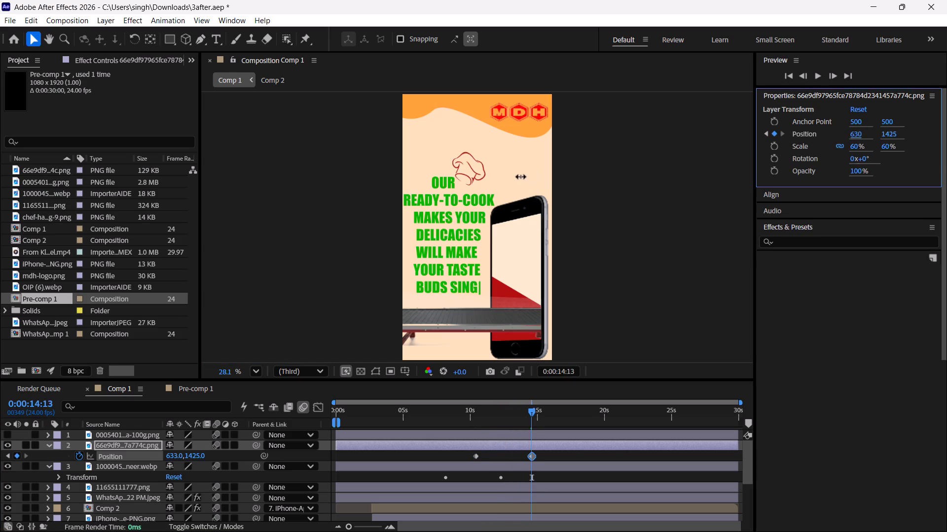
{"action": "left_click_drag", "start_coordinate": [521, 177], "coordinate": [188, 216]}
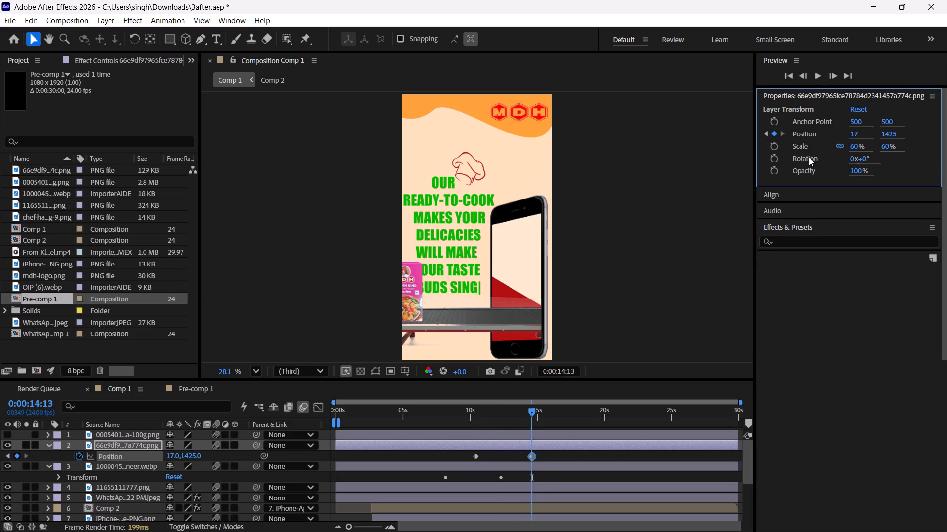
{"action": "left_click_drag", "start_coordinate": [852, 134], "coordinate": [820, 148]}
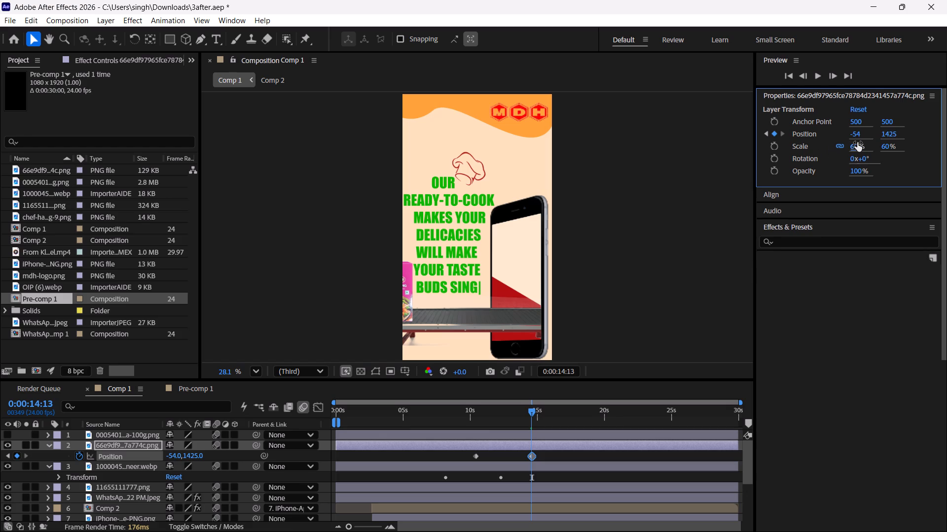
{"action": "left_click_drag", "start_coordinate": [859, 135], "coordinate": [794, 165]}
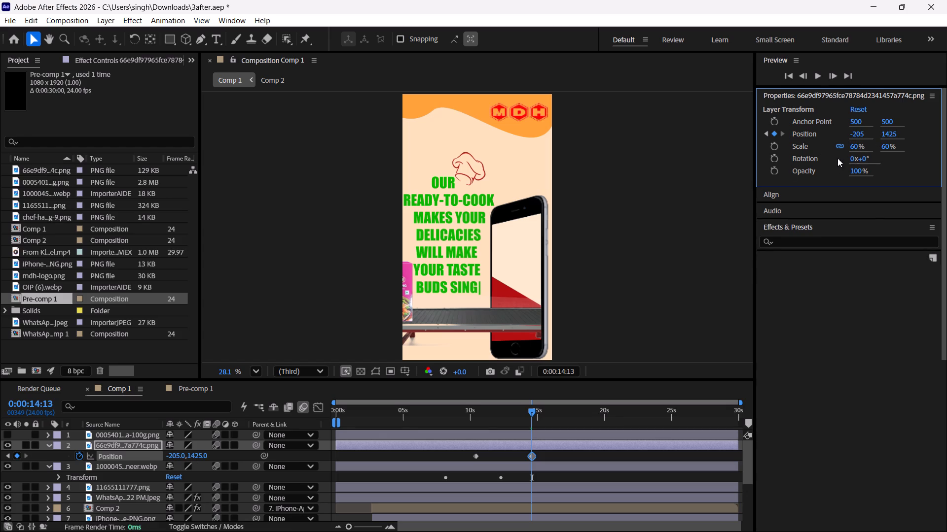
Apply Easy Ease to both Position keyframes of the Kitchen King layer.
{"action": "left_click_drag", "start_coordinate": [547, 459], "coordinate": [461, 458]}
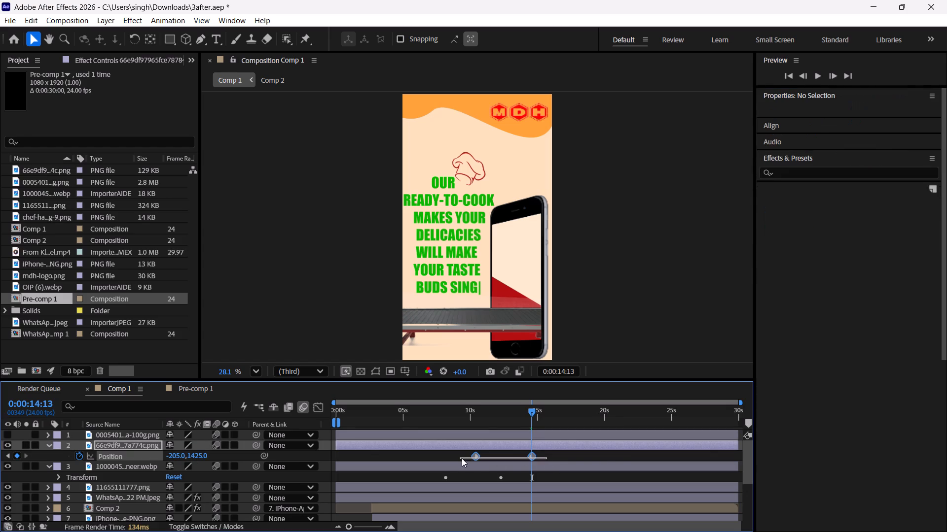
{"action": "key", "text": "F9"}
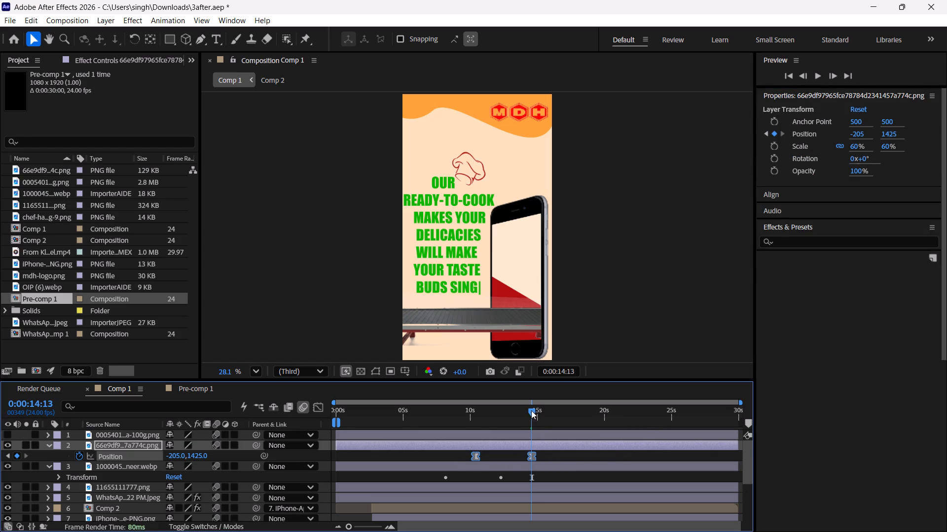
At 0:00:12:06, make the Sabji Masala pack layer visible and scale it down to 24%.
{"action": "left_click_drag", "start_coordinate": [531, 409], "coordinate": [502, 433]}
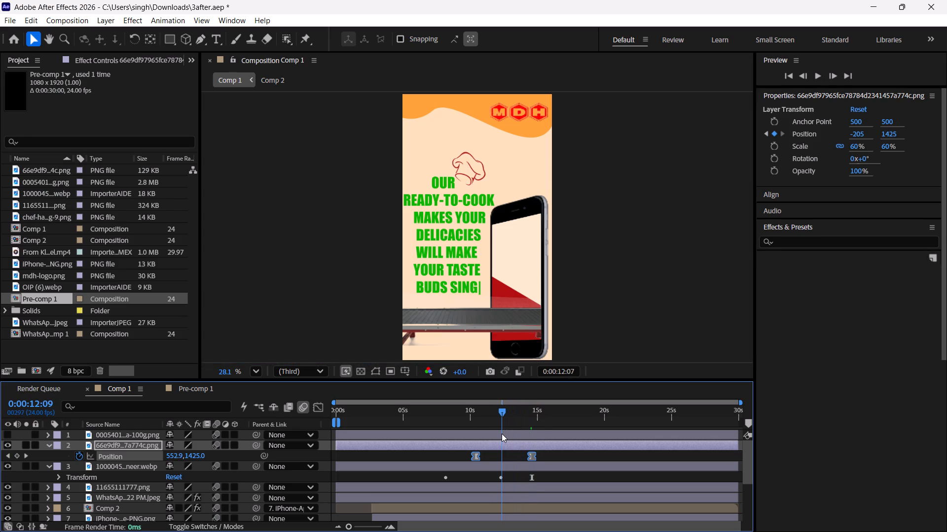
{"action": "left_click_drag", "start_coordinate": [502, 433], "coordinate": [501, 434]}
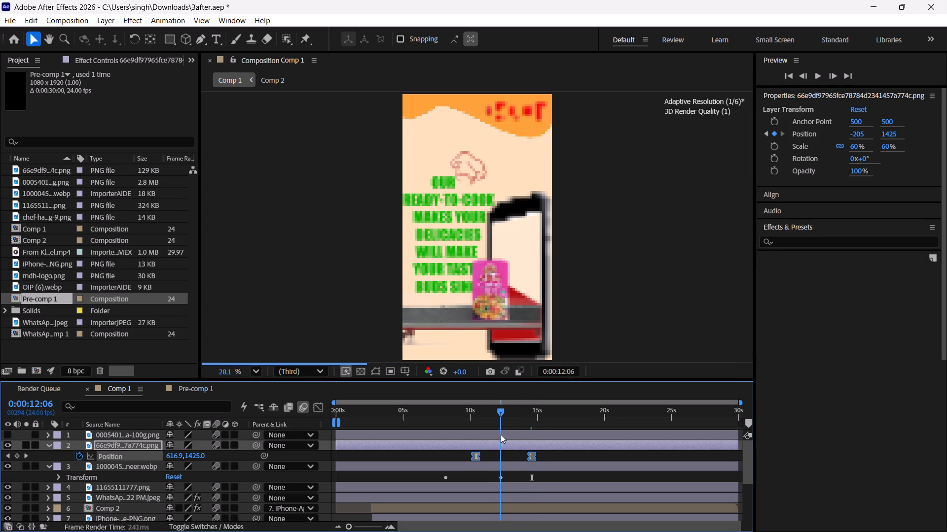
{"action": "left_click_drag", "start_coordinate": [501, 434], "coordinate": [501, 435]}
{"action": "left_click", "coordinate": [99, 434]}
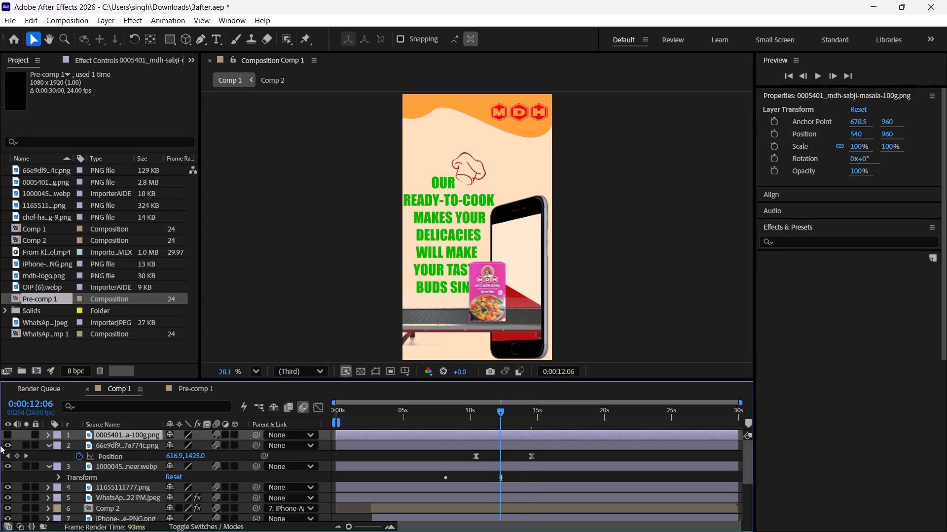
{"action": "left_click", "coordinate": [6, 436]}
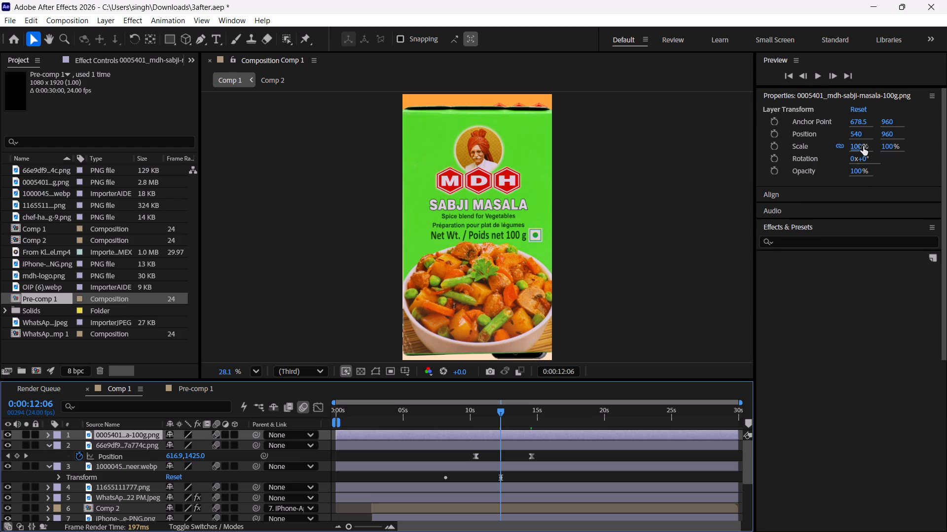
{"action": "left_click_drag", "start_coordinate": [862, 146], "coordinate": [781, 173]}
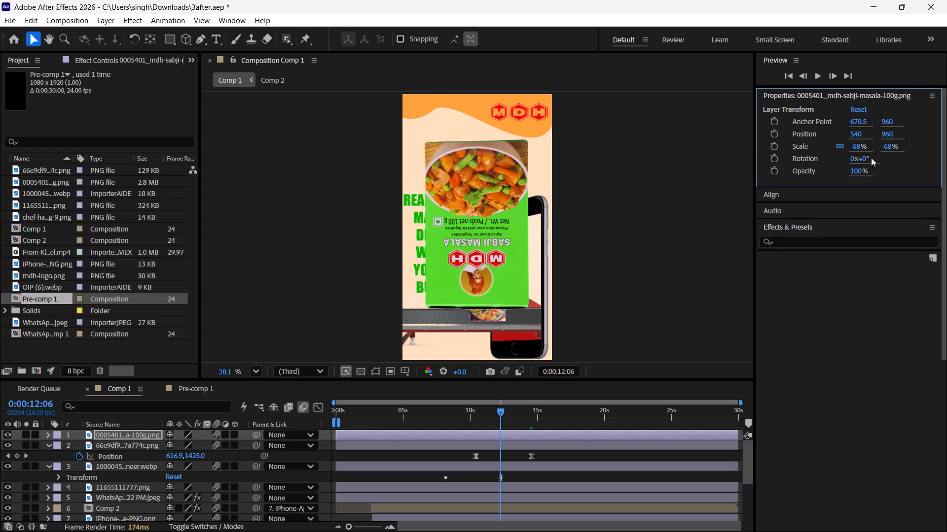
{"action": "left_click_drag", "start_coordinate": [856, 145], "coordinate": [919, 168]}
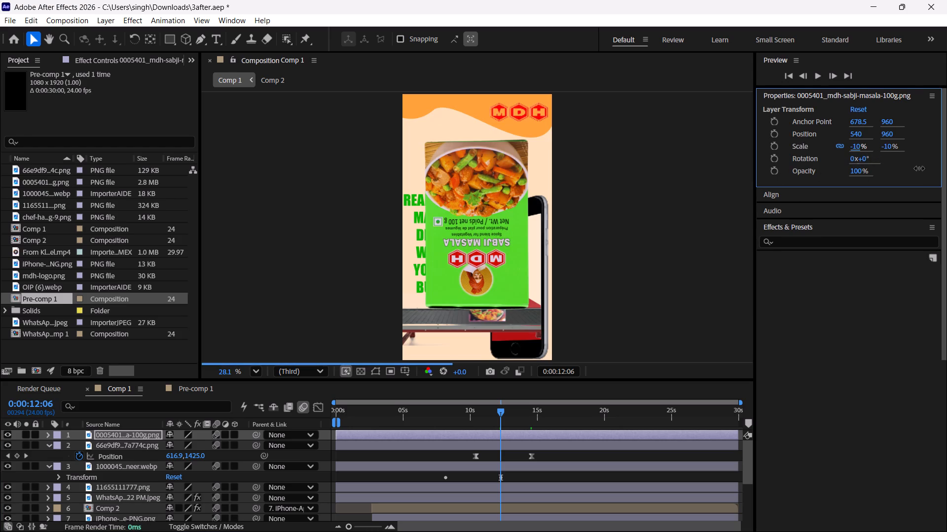
{"action": "left_click_drag", "start_coordinate": [919, 168], "coordinate": [946, 183]}
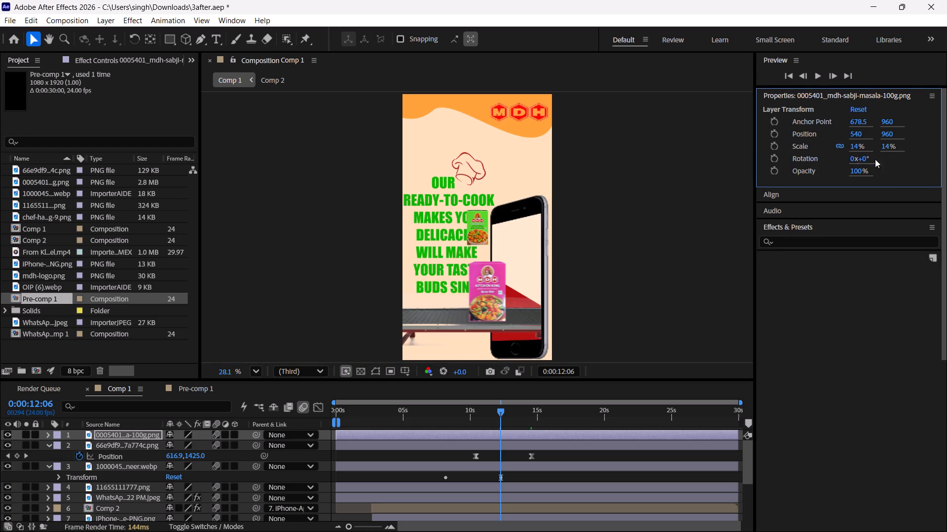
{"action": "left_click_drag", "start_coordinate": [858, 147], "coordinate": [877, 153]}
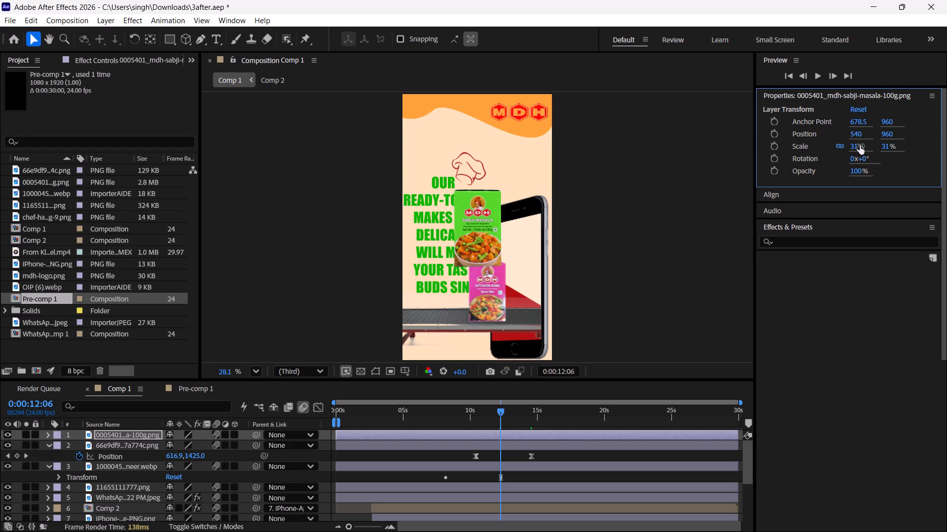
{"action": "left_click_drag", "start_coordinate": [860, 145], "coordinate": [856, 150]}
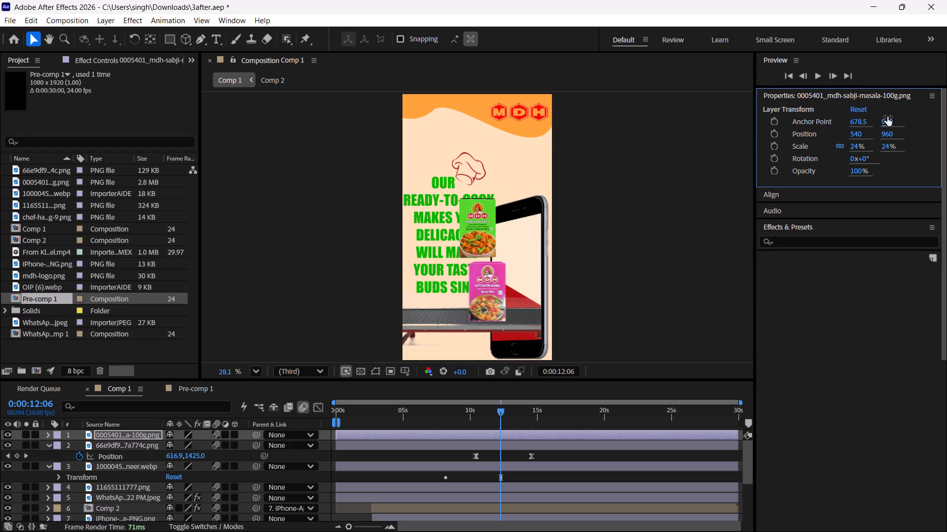
Seat the Sabji Masala pack on the conveyor belt by setting its Position Y to 1421.
{"action": "left_click_drag", "start_coordinate": [885, 131], "coordinate": [946, 144]}
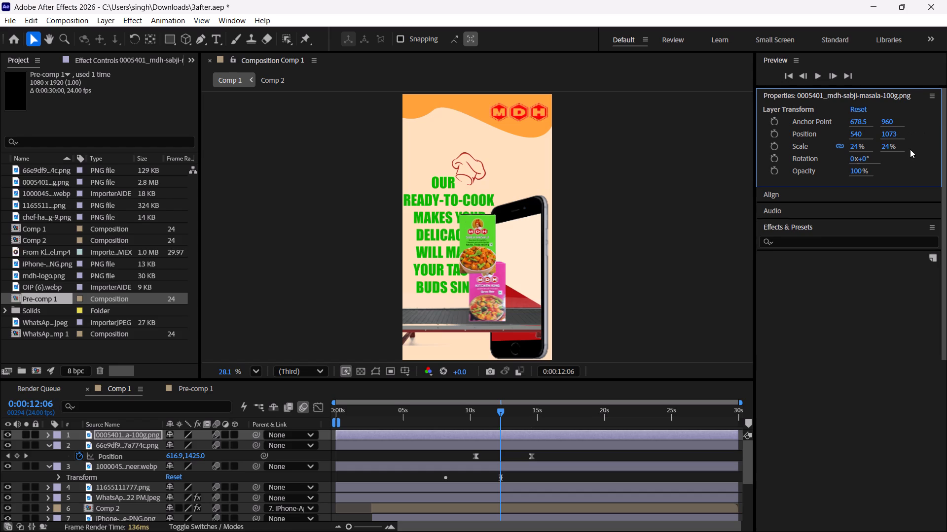
{"action": "left_click_drag", "start_coordinate": [885, 134], "coordinate": [946, 129]}
{"action": "left_click_drag", "start_coordinate": [881, 132], "coordinate": [946, 130]}
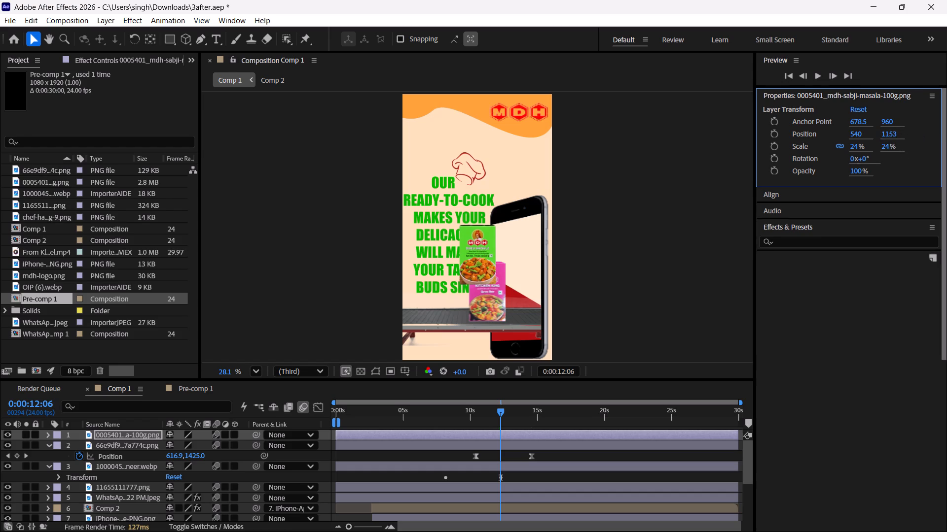
{"action": "left_click_drag", "start_coordinate": [885, 134], "coordinate": [946, 125]}
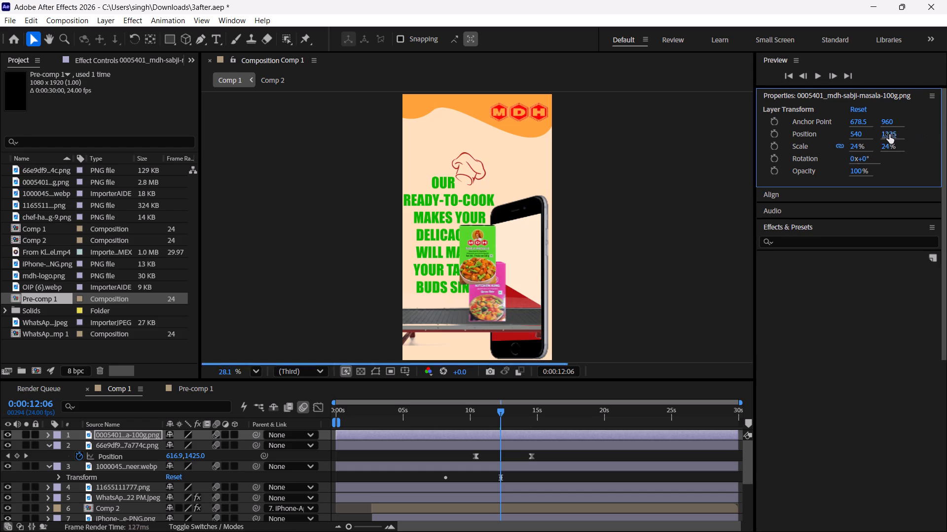
{"action": "left_click_drag", "start_coordinate": [889, 135], "coordinate": [946, 128]}
{"action": "left_click_drag", "start_coordinate": [892, 134], "coordinate": [946, 133]}
{"action": "left_click_drag", "start_coordinate": [887, 135], "coordinate": [897, 135]}
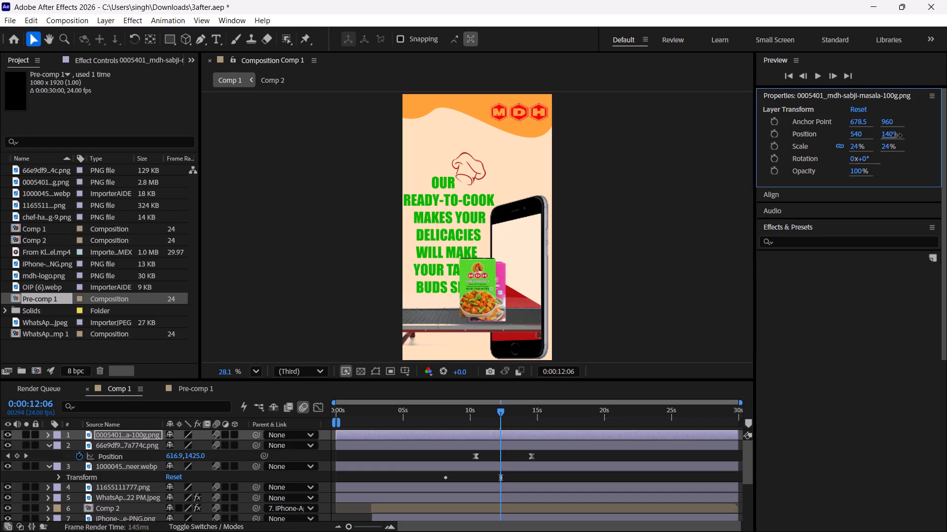
{"action": "left_click_drag", "start_coordinate": [897, 135], "coordinate": [901, 137]}
{"action": "left_click_drag", "start_coordinate": [886, 134], "coordinate": [892, 135]}
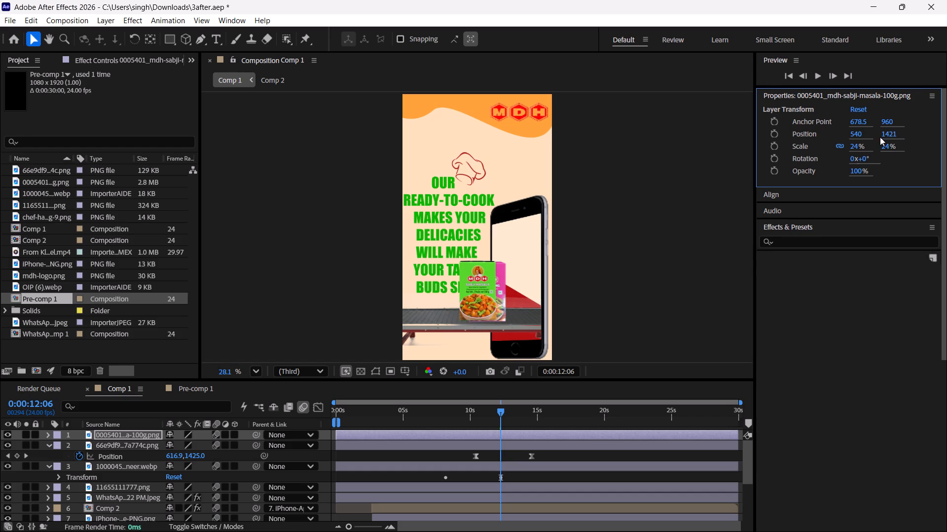
Move the Sabji Masala pack past the frame's right edge to Position X 1249 and set its first Position keyframe at 0:00:12:06.
{"action": "left_click_drag", "start_coordinate": [855, 134], "coordinate": [633, 159]}
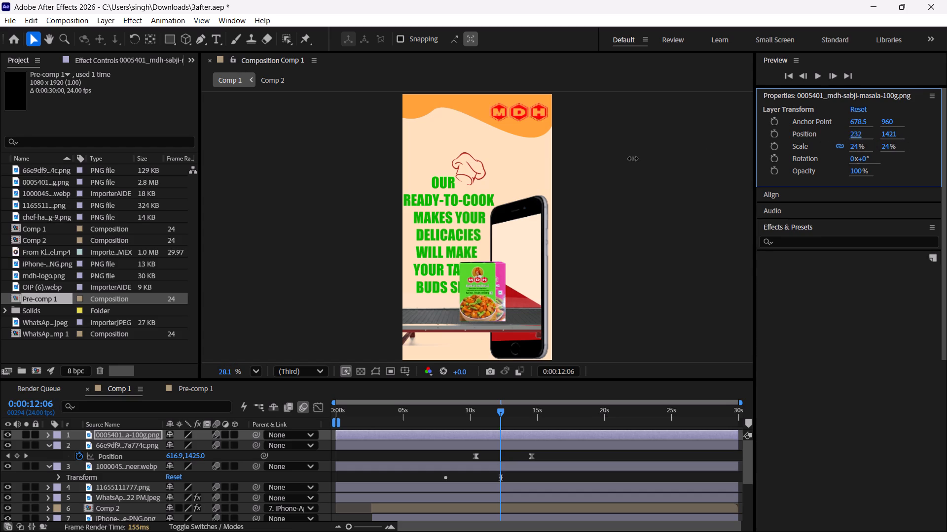
{"action": "left_click_drag", "start_coordinate": [633, 159], "coordinate": [946, 150]}
{"action": "left_click_drag", "start_coordinate": [855, 133], "coordinate": [946, 137]}
{"action": "left_click_drag", "start_coordinate": [851, 135], "coordinate": [946, 132]}
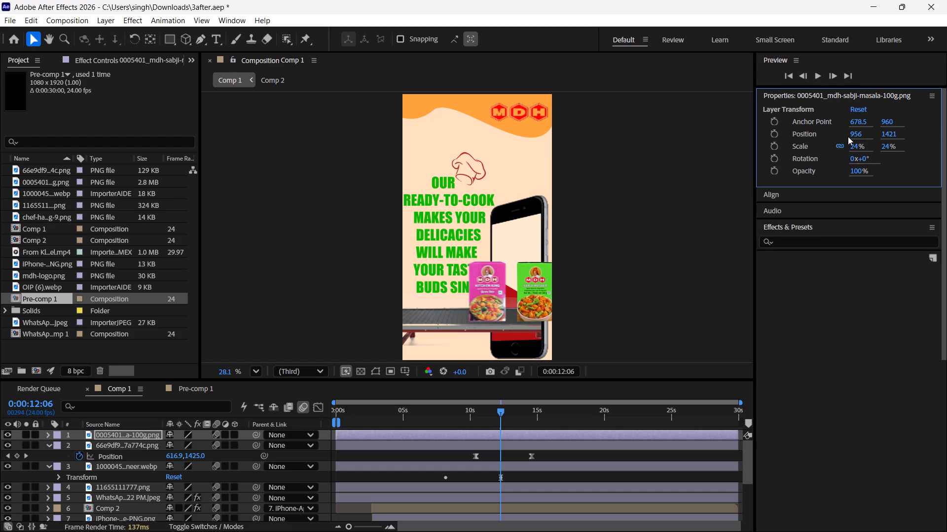
{"action": "left_click_drag", "start_coordinate": [856, 134], "coordinate": [946, 128]}
{"action": "left_click_drag", "start_coordinate": [855, 135], "coordinate": [946, 132]}
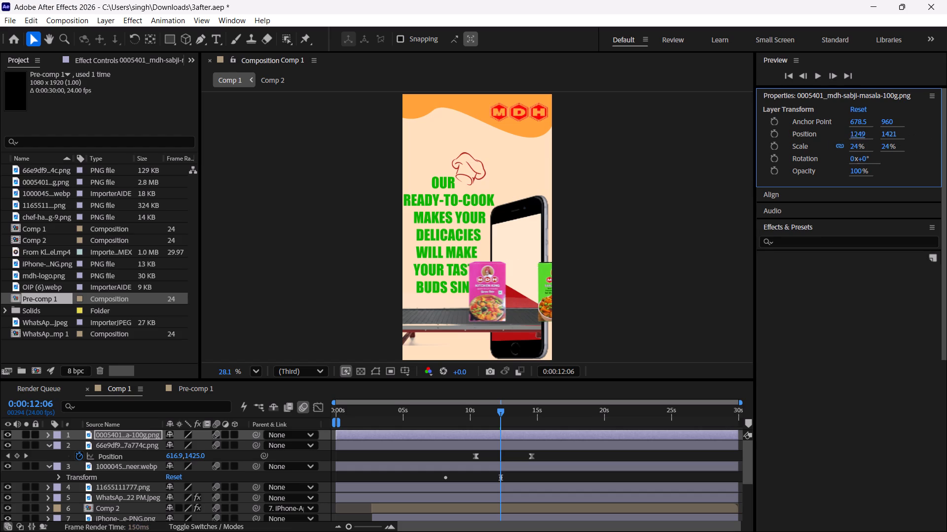
{"action": "left_click", "coordinate": [774, 133]}
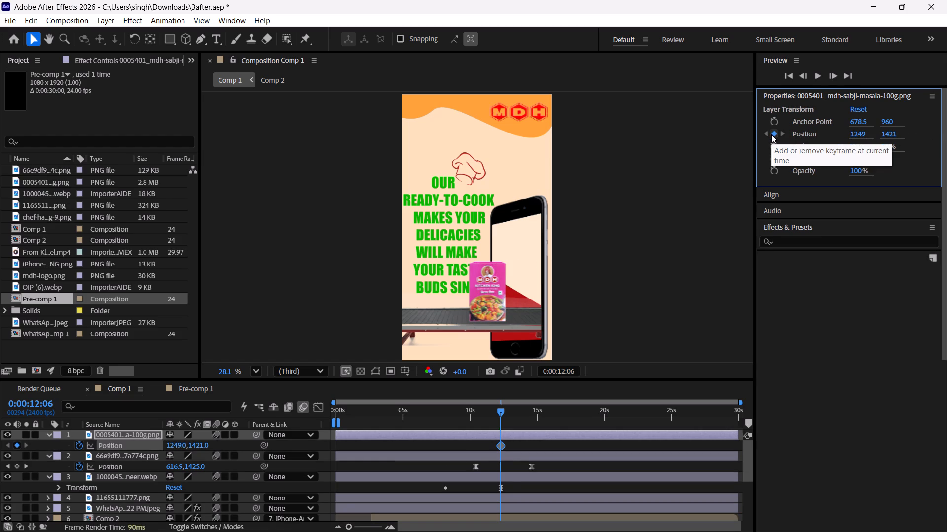
At 0:00:16:10, move the Sabji Masala pack out past the frame's left edge to Position X -145 as its end keyframe.
{"action": "key", "text": "ctrl+shift+Right"}
{"action": "key", "text": "ctrl+shift+Right"}
{"action": "key", "text": "ctrl+shift+Right"}
{"action": "key", "text": "ctrl+shift+Right"}
{"action": "key", "text": "ctrl+shift+Right"}
{"action": "key", "text": "ctrl+shift+Right"}
{"action": "key", "text": "ctrl+shift+Right"}
{"action": "key", "text": "ctrl+shift+Right"}
{"action": "key", "text": "ctrl+shift+Right"}
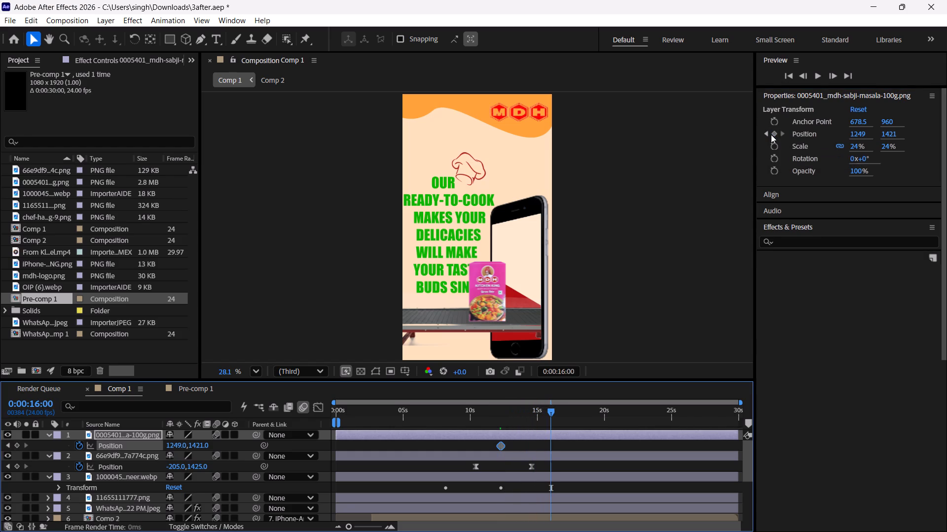
{"action": "key", "text": "ctrl+shift+Right"}
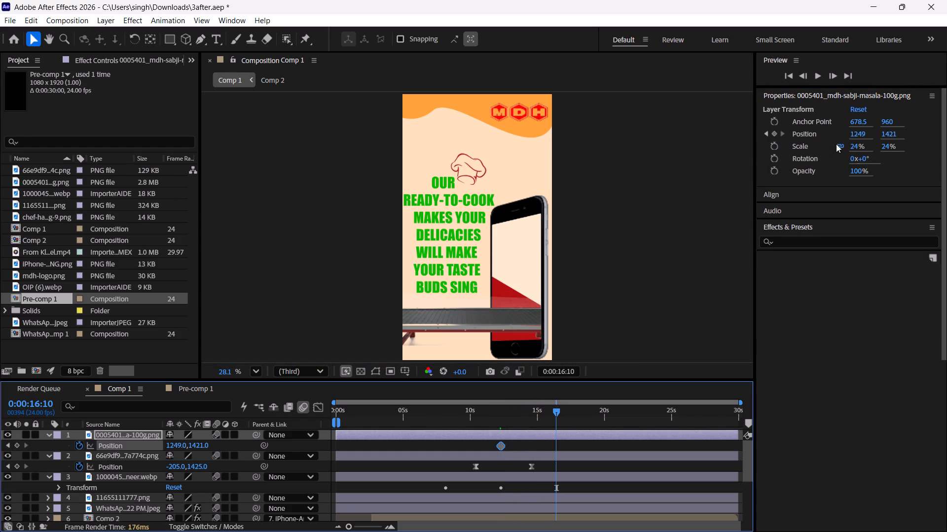
{"action": "left_click_drag", "start_coordinate": [857, 134], "coordinate": [268, 198]}
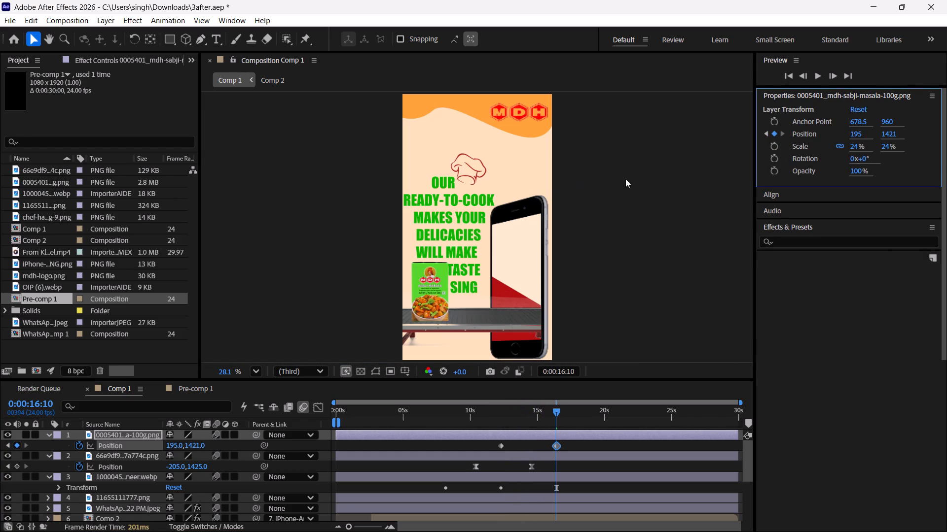
{"action": "left_click_drag", "start_coordinate": [853, 135], "coordinate": [736, 154]}
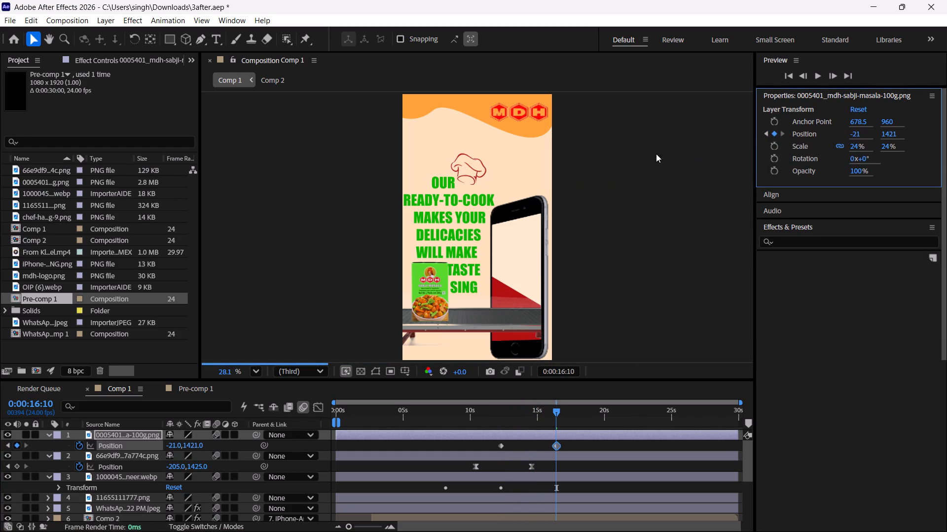
{"action": "left_click_drag", "start_coordinate": [855, 134], "coordinate": [796, 155]}
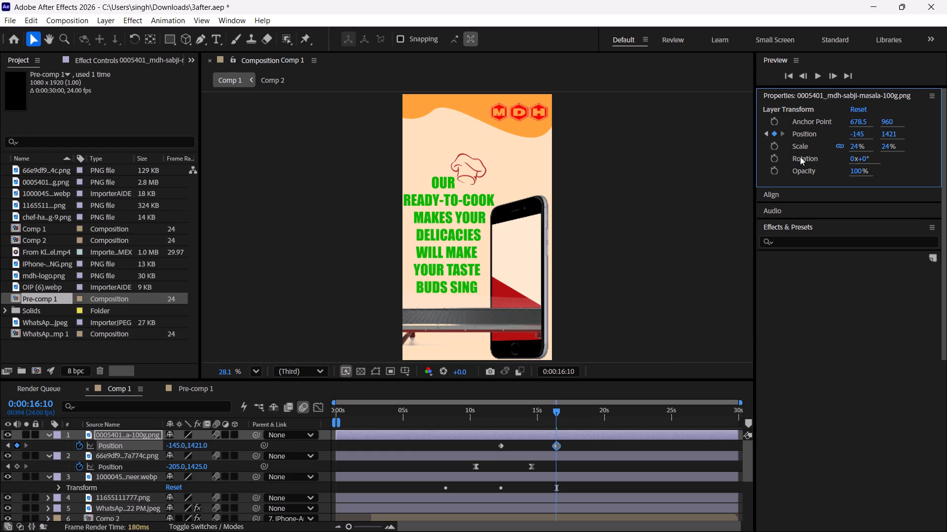
Apply Easy Ease to both Position keyframes of the Sabji Masala layer.
{"action": "left_click_drag", "start_coordinate": [580, 442], "coordinate": [468, 446]}
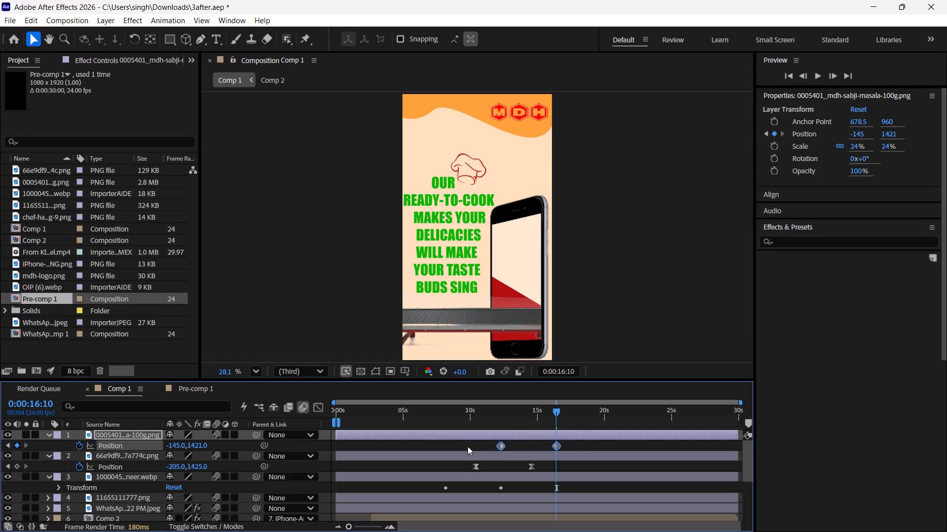
{"action": "key", "text": "F9"}
{"action": "left_click", "coordinate": [892, 415]}
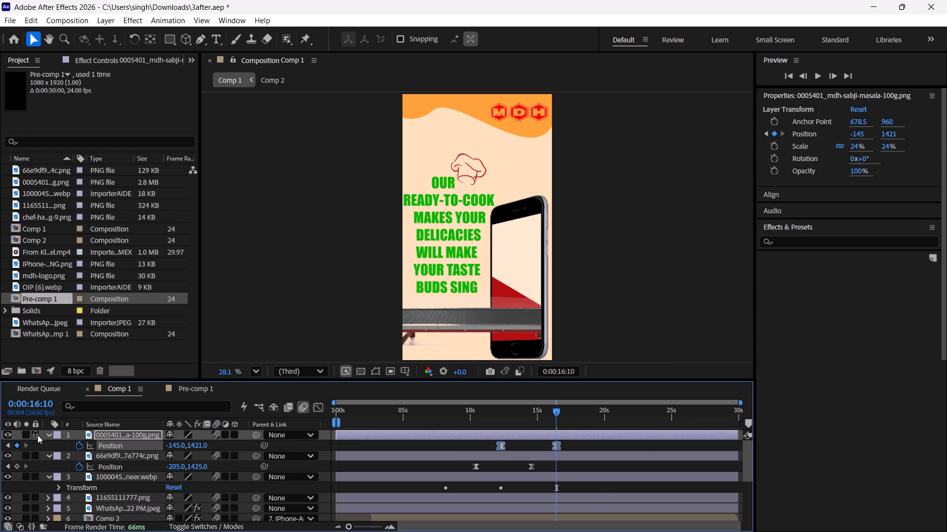
Collapse the expanded properties of the top three pack layers in the Comp 1 timeline.
{"action": "left_click", "coordinate": [47, 435]}
{"action": "left_click", "coordinate": [50, 445]}
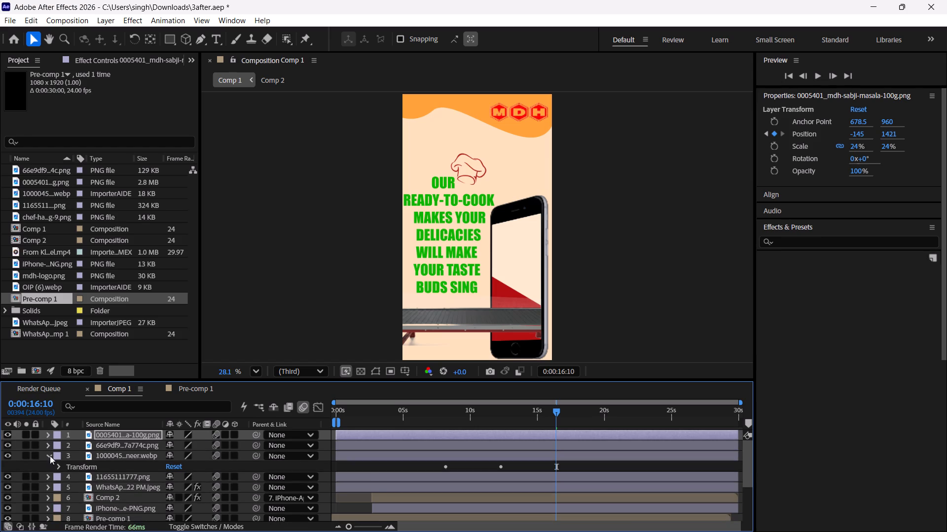
{"action": "left_click", "coordinate": [50, 456]}
Preview the Comp 1 animation from the beginning to check the packs' movement along the conveyor belt.
{"action": "left_click_drag", "start_coordinate": [556, 413], "coordinate": [280, 474]}
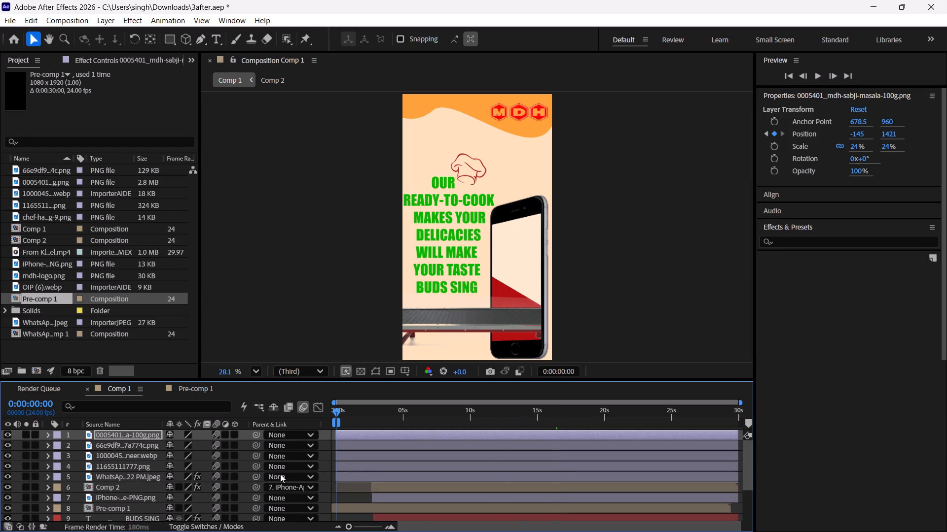
{"action": "left_click_drag", "start_coordinate": [280, 474], "coordinate": [277, 474]}
{"action": "left_click", "coordinate": [842, 361]}
{"action": "key", "text": "space"}
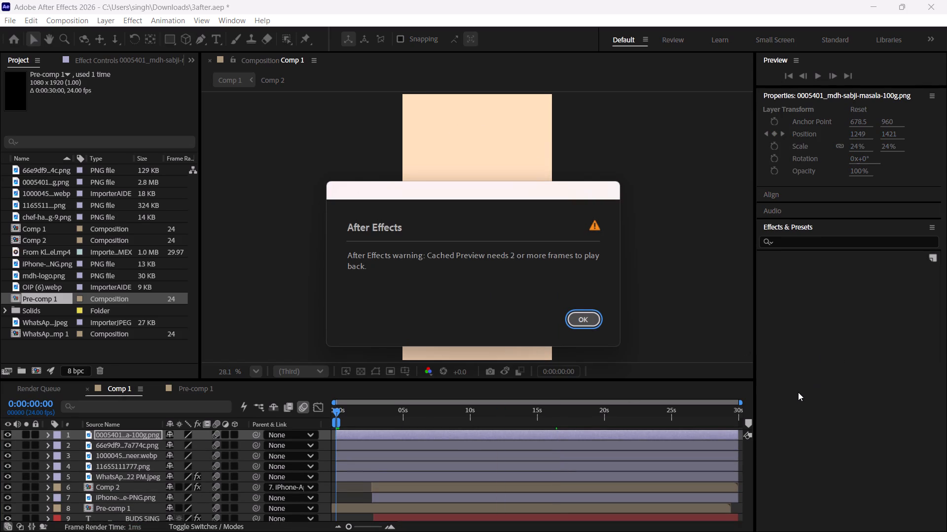
{"action": "key", "text": "space"}
{"action": "key", "text": "ctrl+Right"}
{"action": "key", "text": "ctrl+Right"}
{"action": "key", "text": "space"}
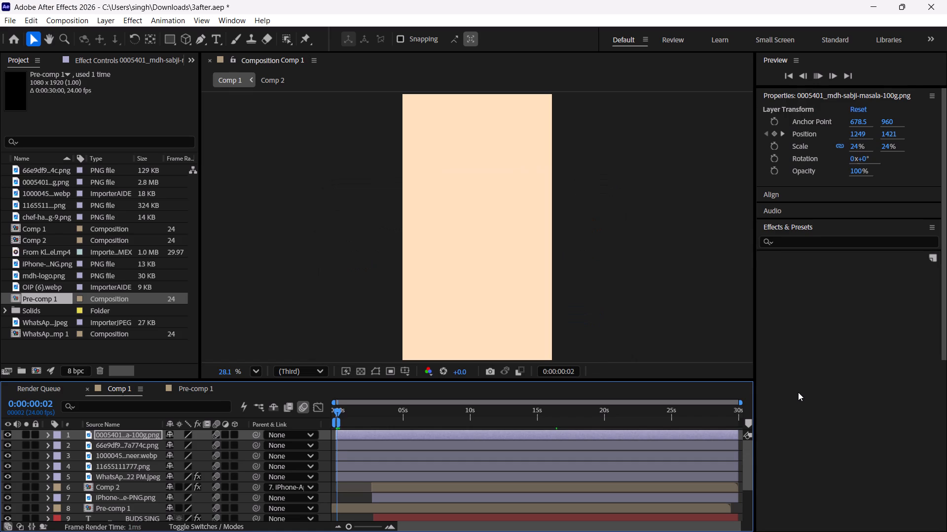
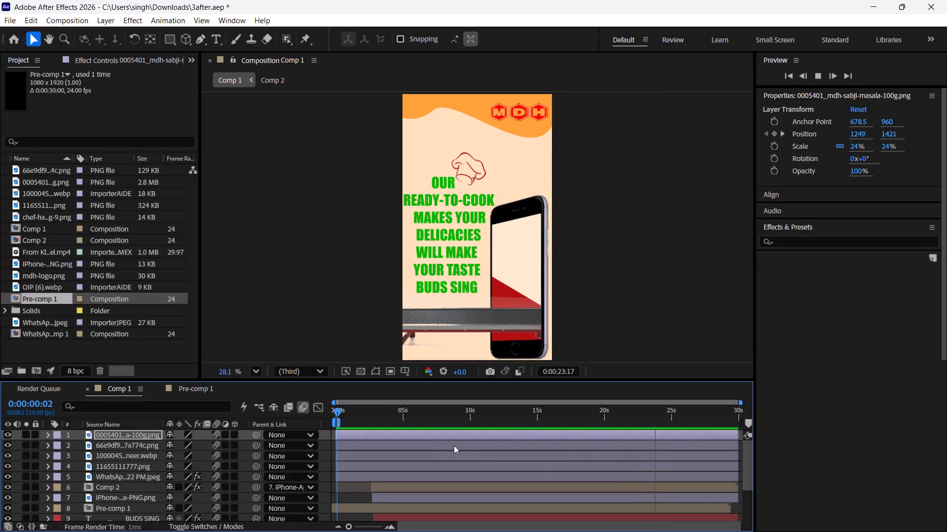
Replay the Comp 1 animation from the first frame to review the text, phone and conveyor-belt pack sequence.
{"action": "key", "text": "space"}
{"action": "left_click_drag", "start_coordinate": [656, 413], "coordinate": [151, 467]}
{"action": "key", "text": "space"}
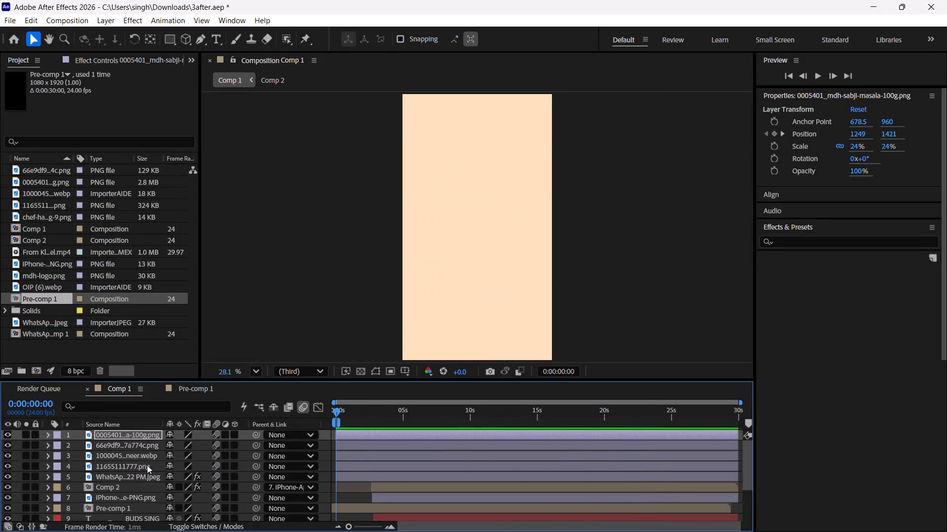
{"action": "left_click", "coordinate": [584, 319]}
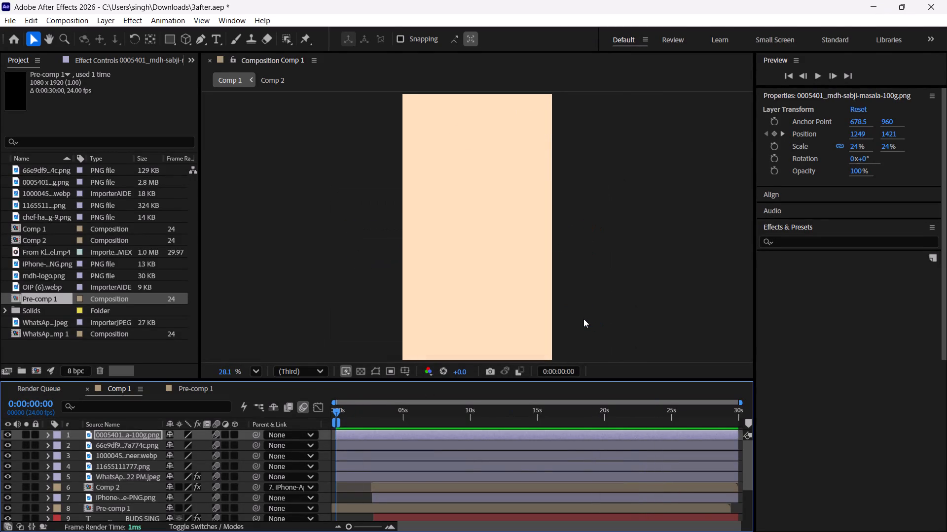
{"action": "key", "text": "ctrl+Right"}
{"action": "key", "text": "ctrl+Right"}
{"action": "key", "text": "space"}
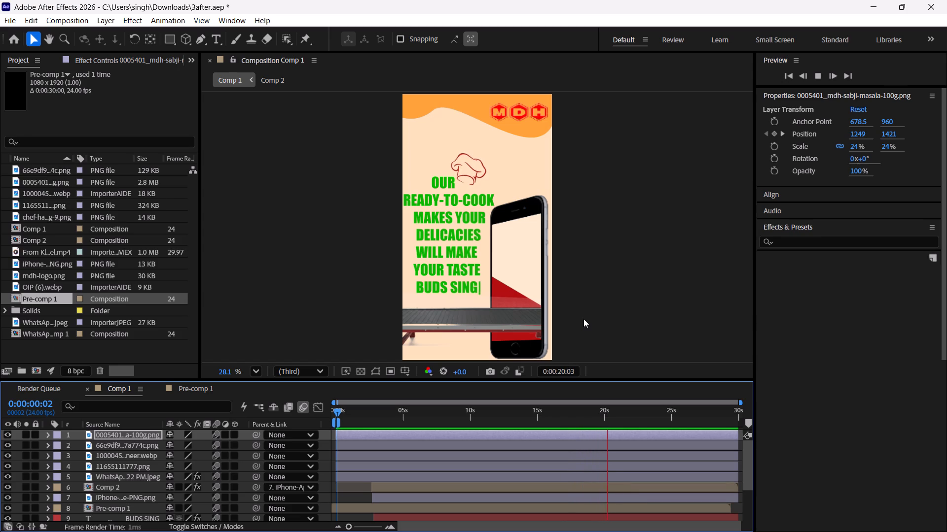
{"action": "key", "text": "space"}
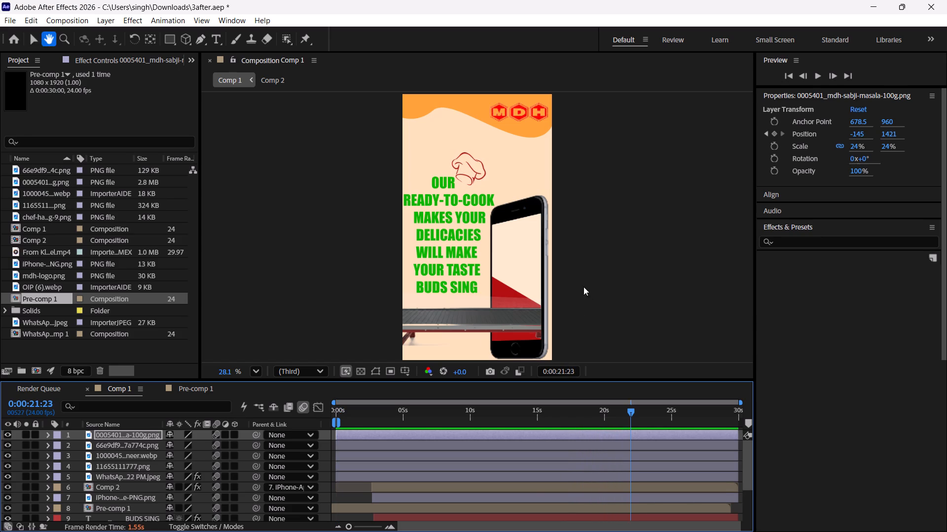
Scrub Comp 1 back to about 0:00:16:09 to check where the Sabji Masala pack leaves the conveyor belt.
{"action": "left_click_drag", "start_coordinate": [633, 409], "coordinate": [625, 416]}
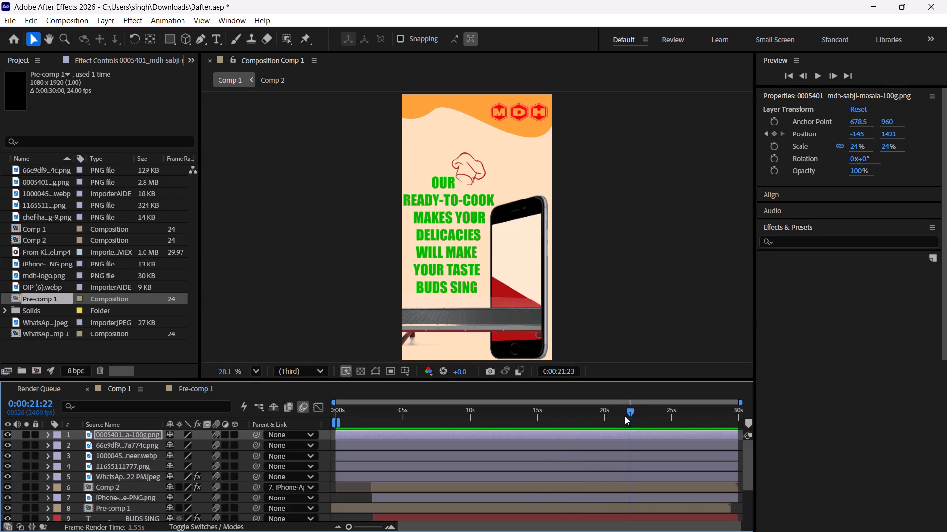
{"action": "left_click_drag", "start_coordinate": [625, 416], "coordinate": [545, 452]}
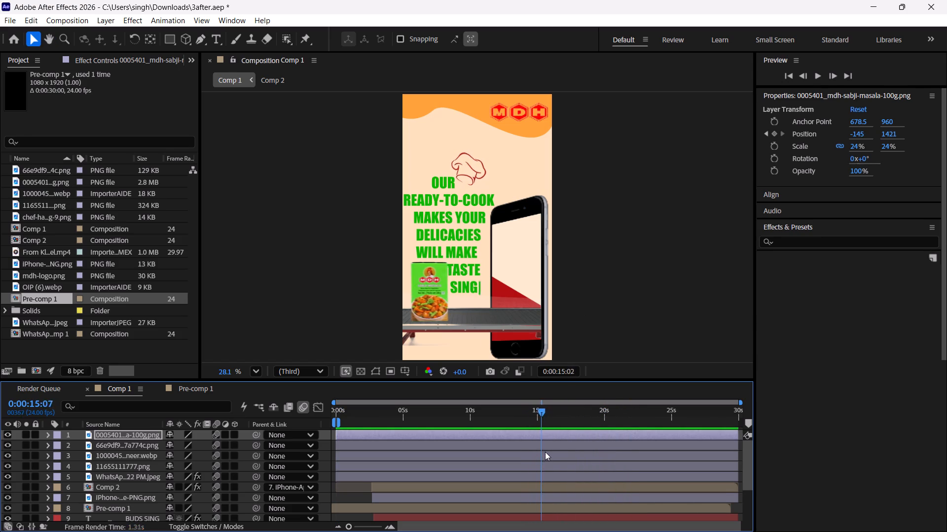
{"action": "left_click_drag", "start_coordinate": [545, 452], "coordinate": [558, 446]}
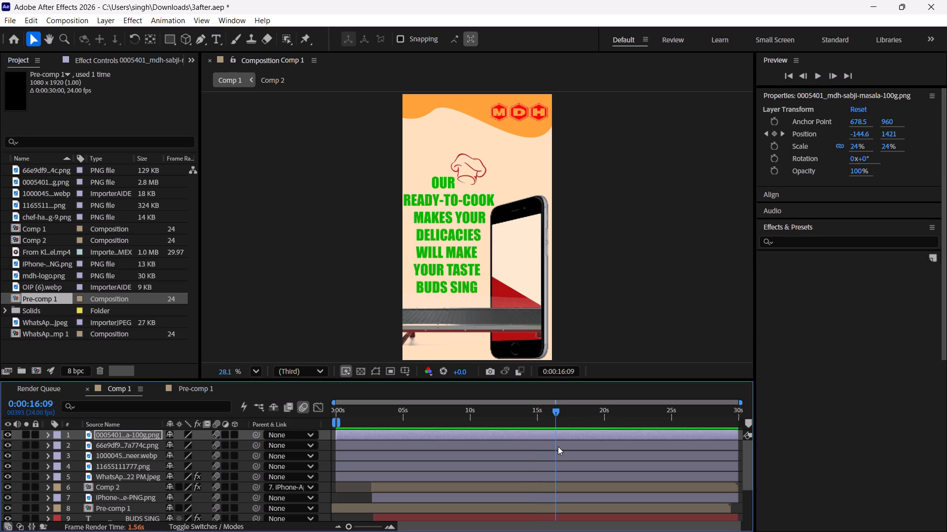
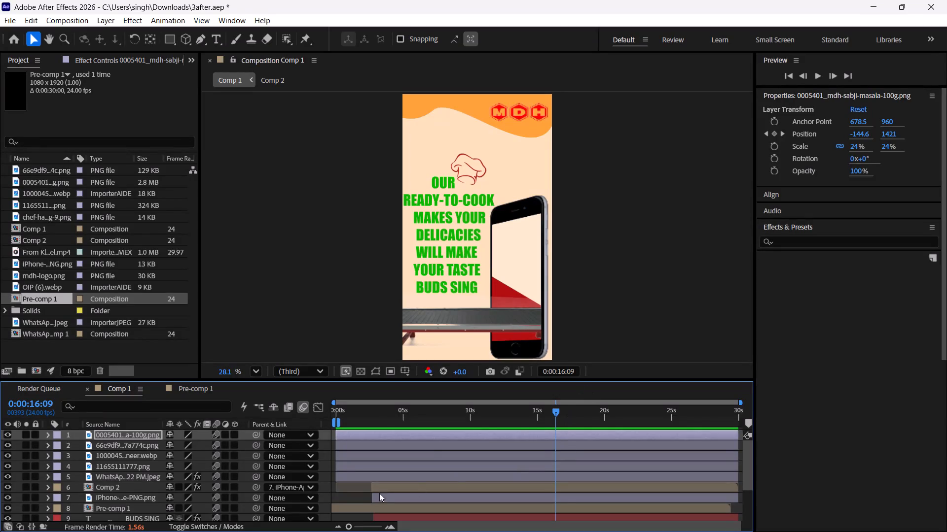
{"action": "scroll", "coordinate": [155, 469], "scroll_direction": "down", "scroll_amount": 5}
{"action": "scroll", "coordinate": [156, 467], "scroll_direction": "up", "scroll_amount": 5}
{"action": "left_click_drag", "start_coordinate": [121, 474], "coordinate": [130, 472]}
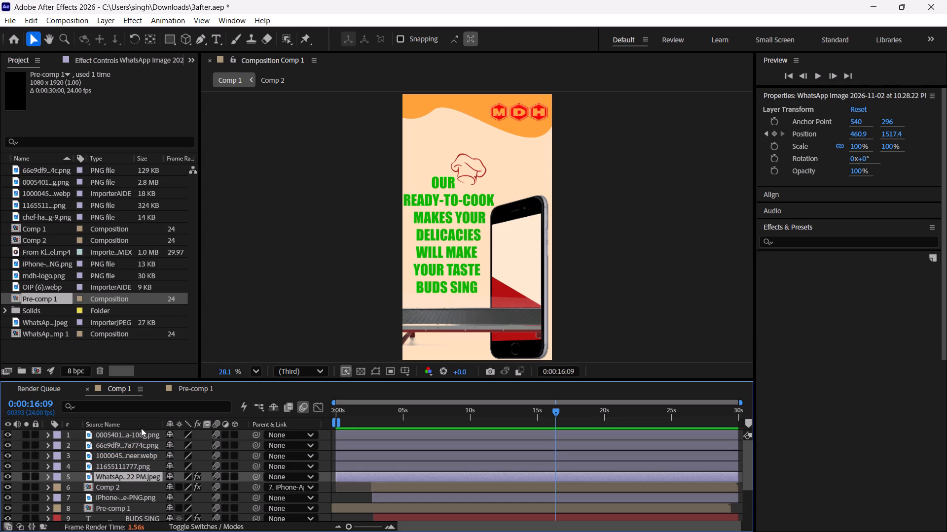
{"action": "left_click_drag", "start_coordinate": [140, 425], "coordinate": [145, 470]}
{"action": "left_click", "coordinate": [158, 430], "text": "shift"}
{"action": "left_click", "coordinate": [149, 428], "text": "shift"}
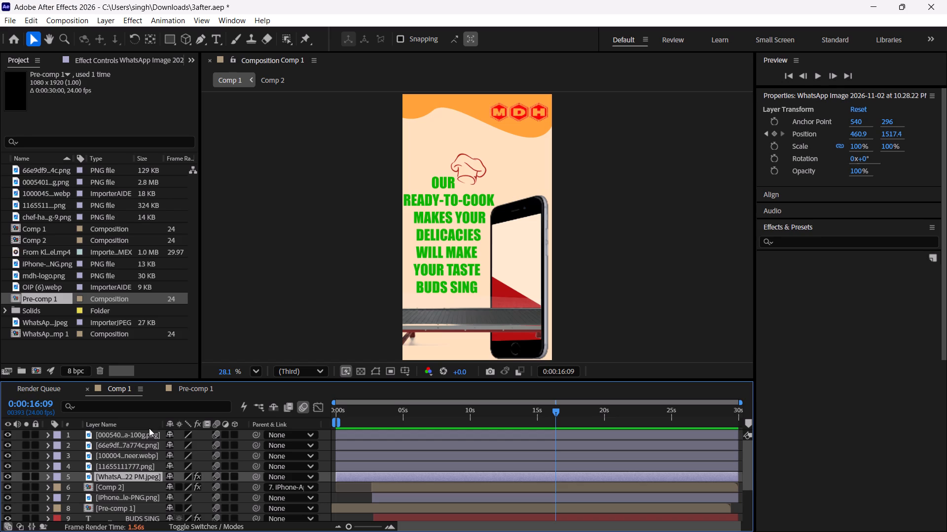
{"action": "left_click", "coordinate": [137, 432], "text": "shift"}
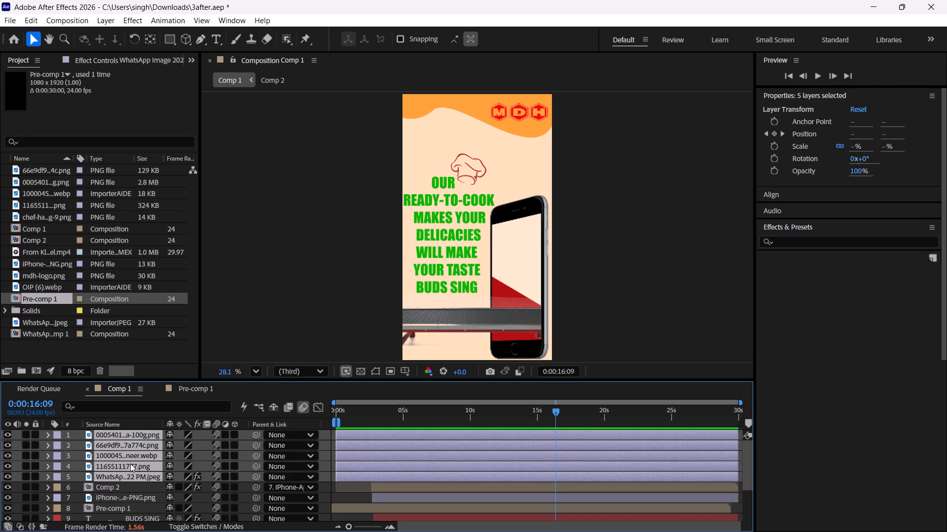
Pre-compose the iPhone image layer, leaving all its attributes in Comp 1.
{"action": "left_click", "coordinate": [135, 499]}
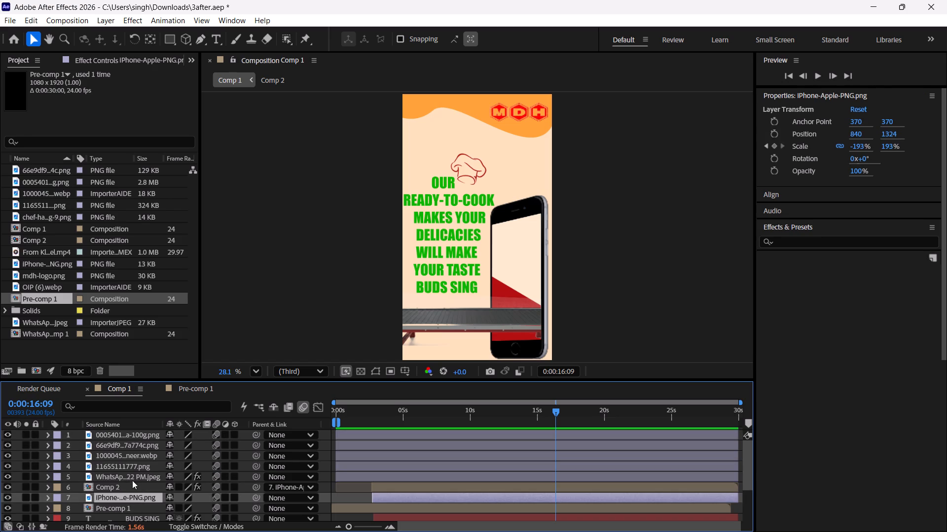
{"action": "left_click", "coordinate": [111, 17]}
{"action": "left_click", "coordinate": [224, 440]}
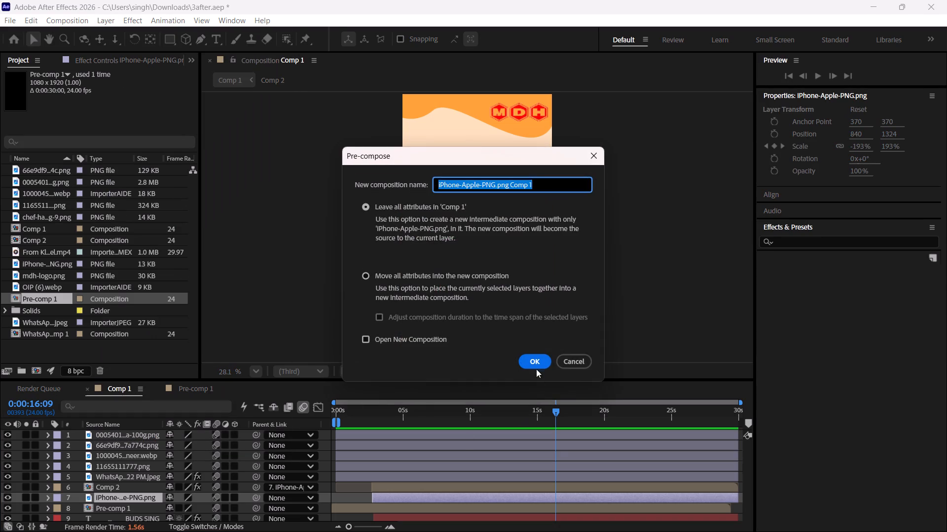
{"action": "left_click", "coordinate": [536, 365]}
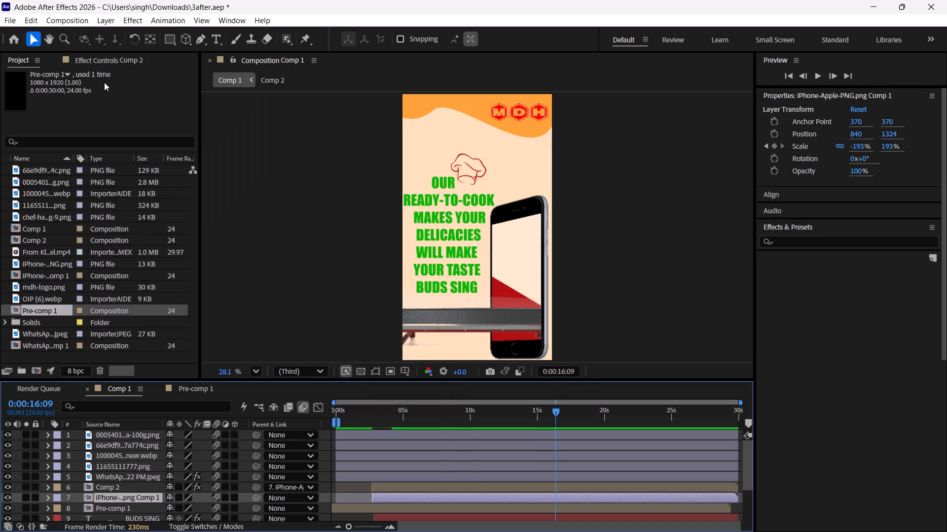
Pre-compose the iPhone layer again, moving all attributes into the new composition.
{"action": "left_click", "coordinate": [104, 23]}
{"action": "left_click", "coordinate": [212, 437]}
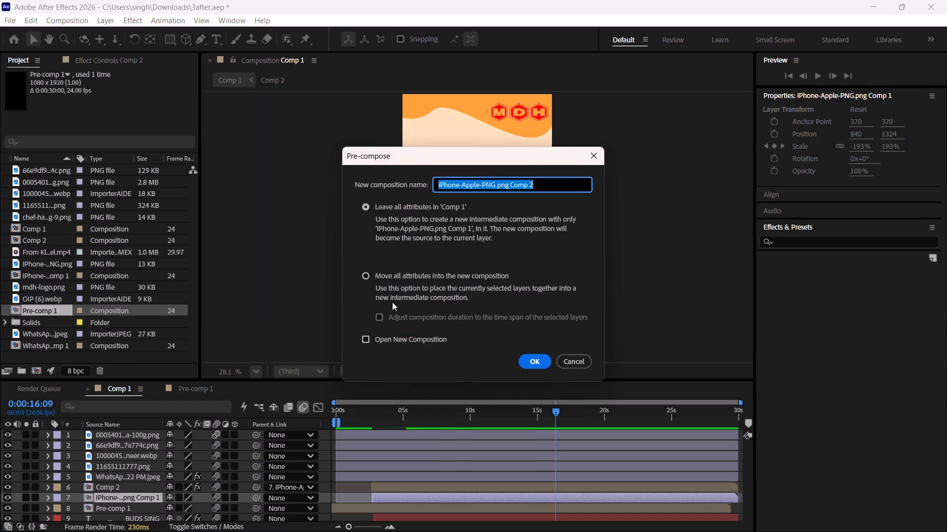
{"action": "left_click", "coordinate": [366, 275]}
{"action": "left_click", "coordinate": [537, 366]}
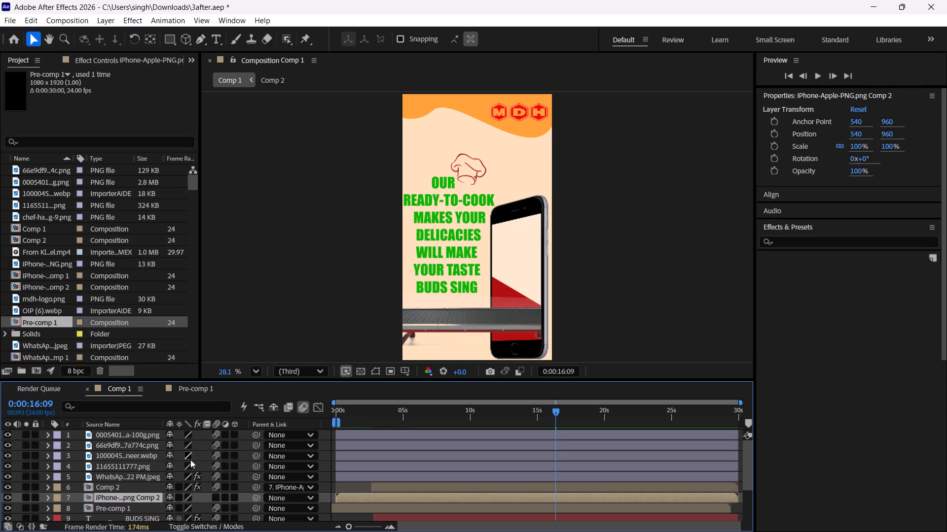
Pre-compose the four pack image layers and the WhatsApp conveyor-belt image together into one new composition.
{"action": "left_click", "coordinate": [168, 431]}
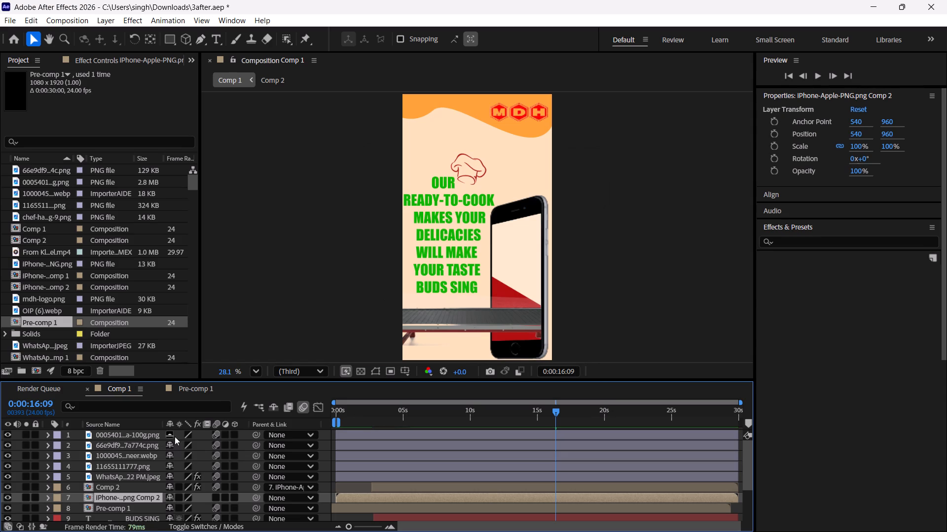
{"action": "left_click", "coordinate": [173, 432]}
{"action": "left_click", "coordinate": [153, 437]}
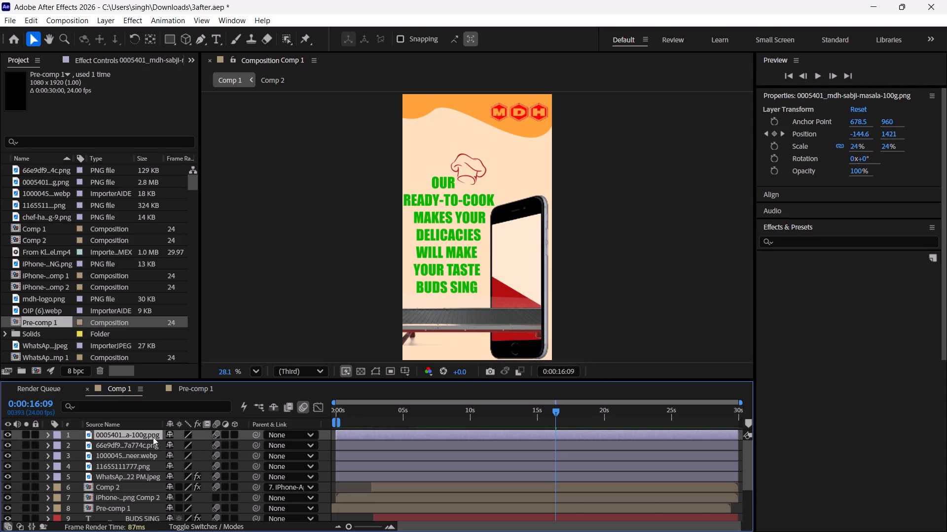
{"action": "left_click", "coordinate": [135, 474], "text": "shift"}
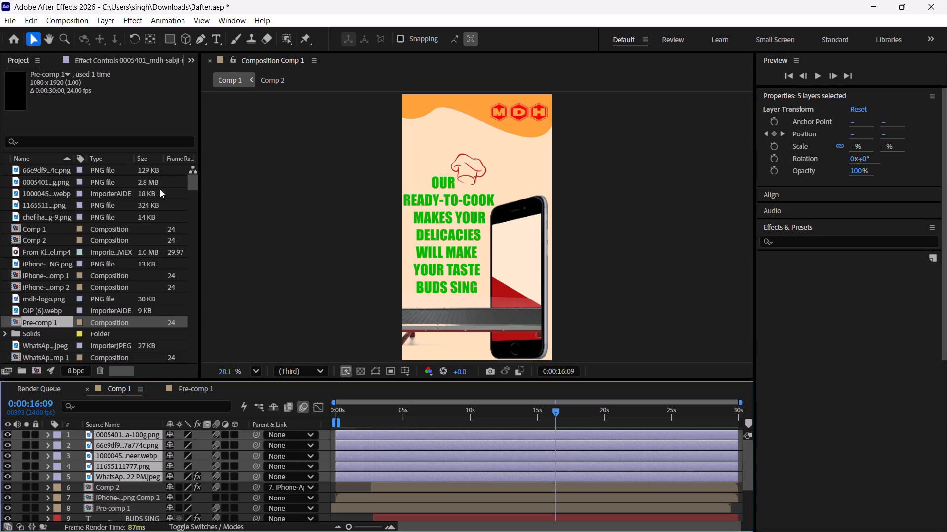
{"action": "left_click", "coordinate": [102, 23]}
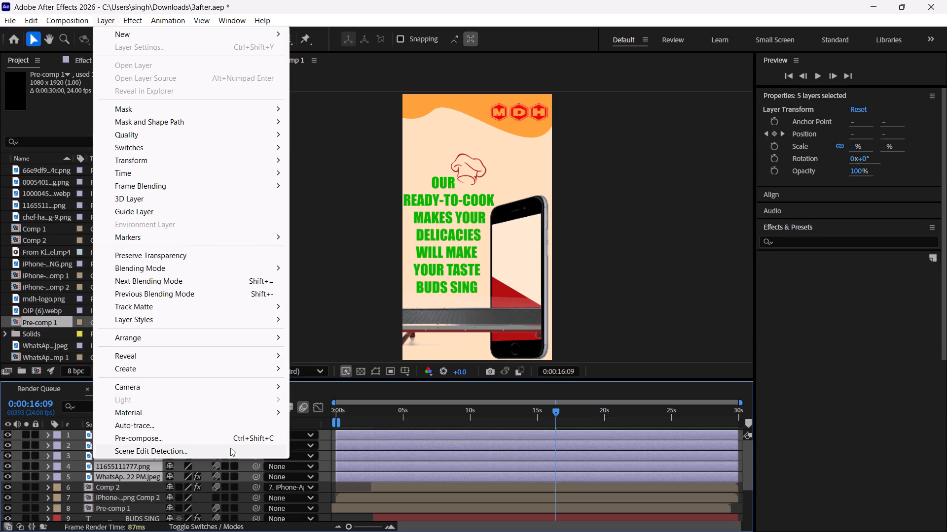
{"action": "left_click", "coordinate": [232, 443]}
{"action": "left_click", "coordinate": [519, 360]}
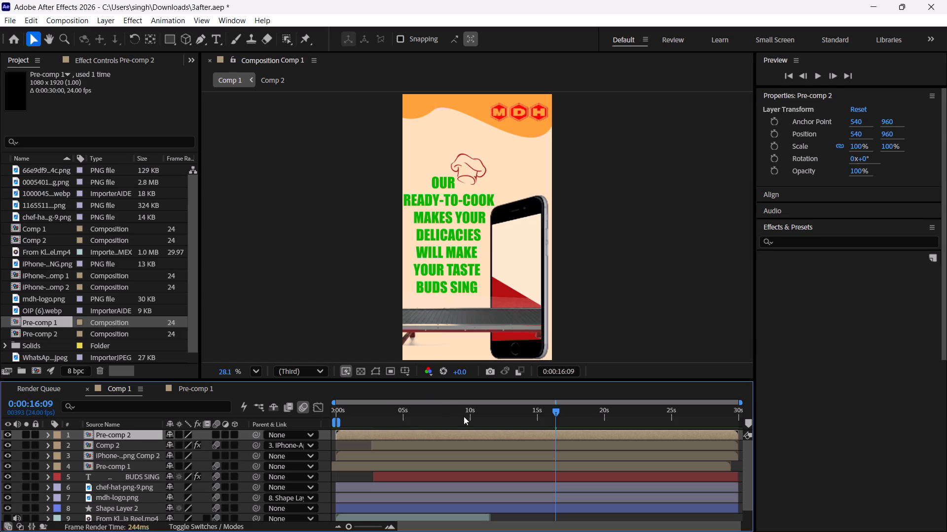
Preview Comp 1 from about 0:00:12:11 to check the pre-composed packs moving along the conveyor belt.
{"action": "left_click_drag", "start_coordinate": [556, 412], "coordinate": [503, 431]}
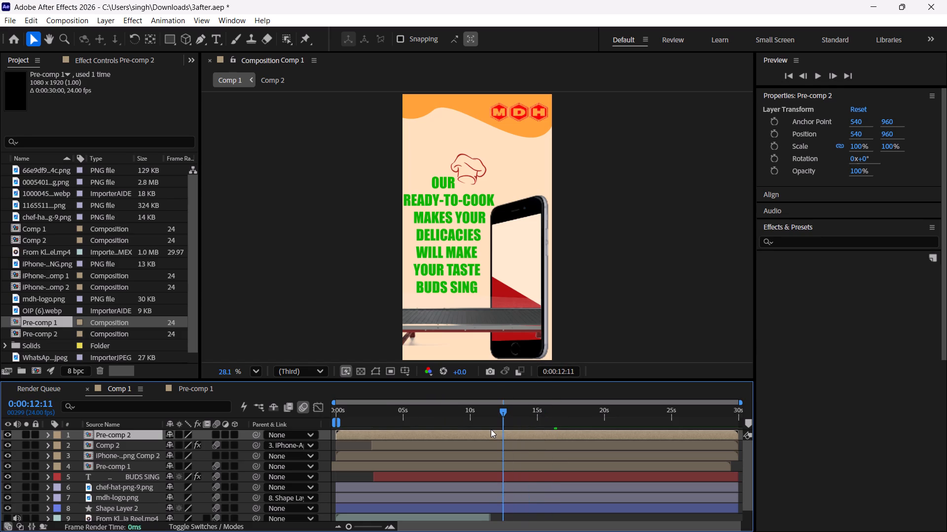
{"action": "key", "text": "space"}
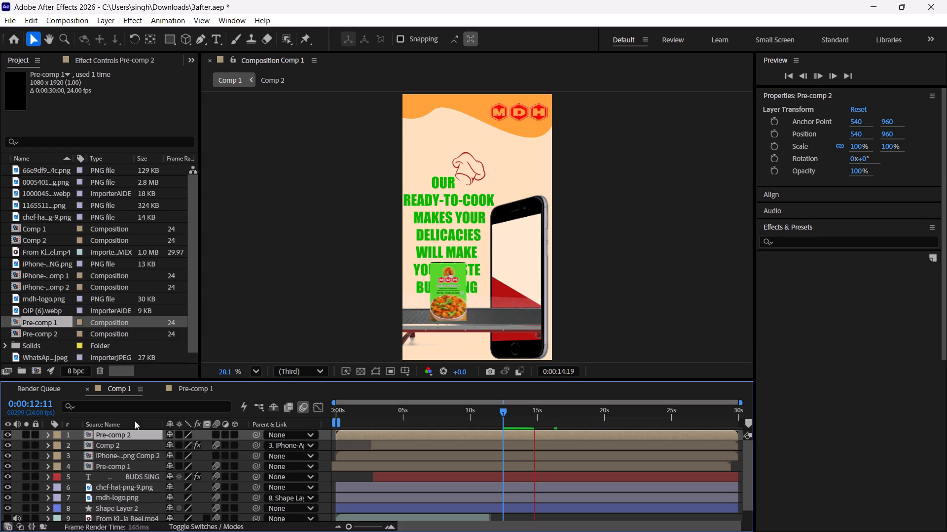
{"action": "key", "text": "space"}
Open Pre-comp 2 to check its pack and conveyor layers, close it and return to Comp 1.
{"action": "double_click", "coordinate": [120, 431]}
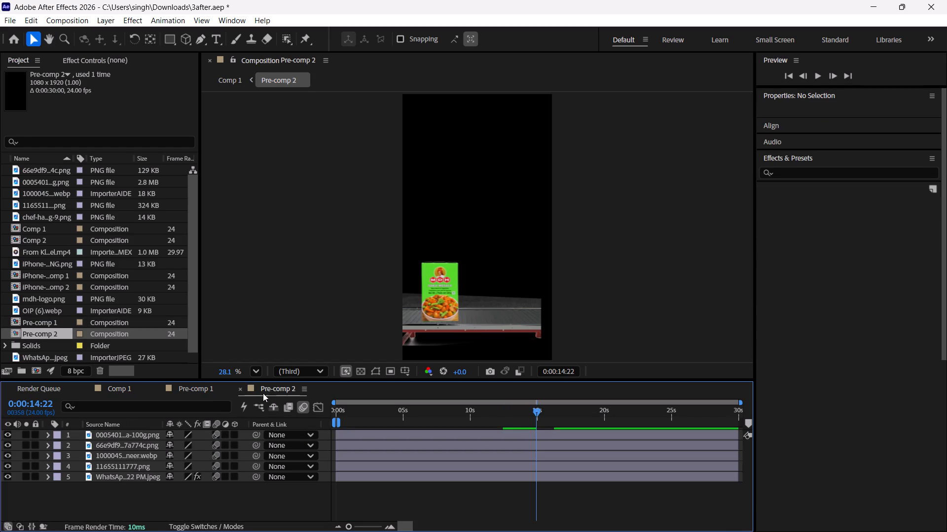
{"action": "left_click", "coordinate": [238, 386]}
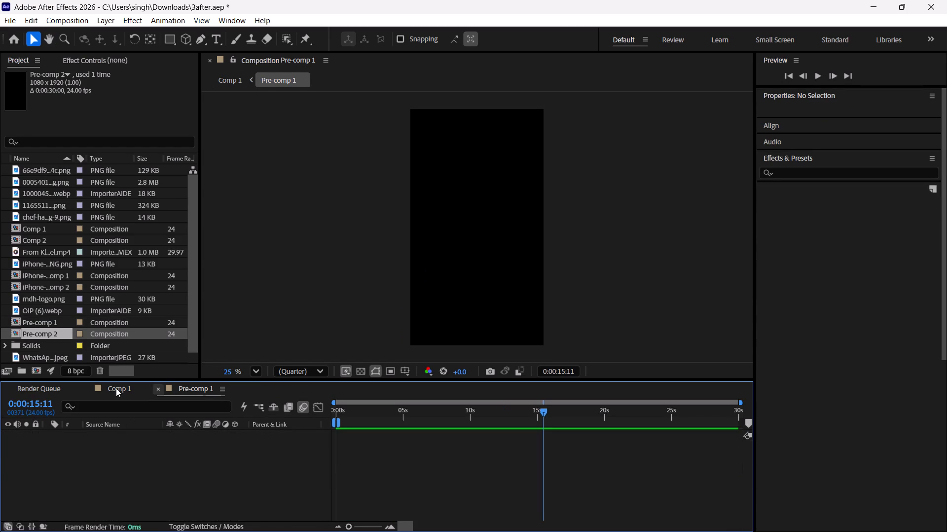
{"action": "left_click", "coordinate": [116, 388]}
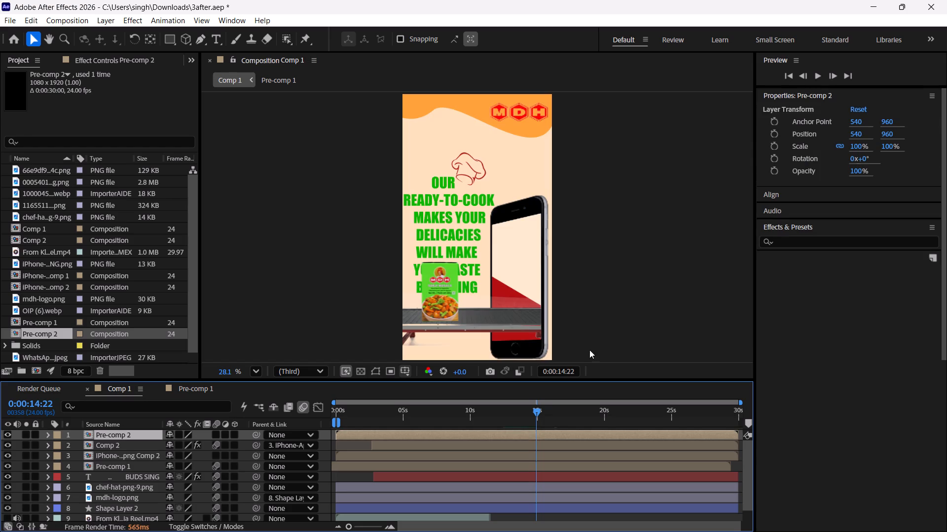
Draw a Pen mask on the Pre-comp 2 layer along the phone screen's right inner edge and beneath the conveyor belt, past the frame's left edge.
{"action": "scroll", "coordinate": [567, 320], "scroll_direction": "up", "scroll_amount": 5}
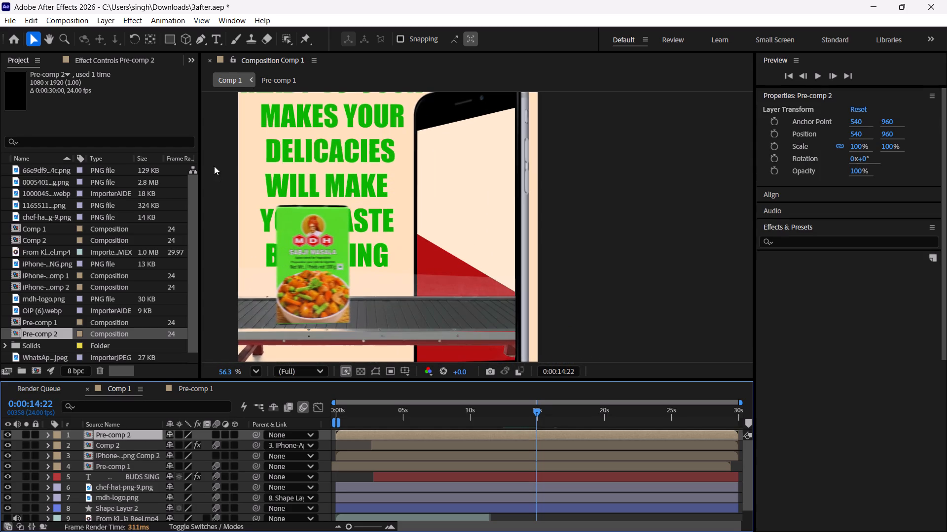
{"action": "left_click", "coordinate": [202, 36]}
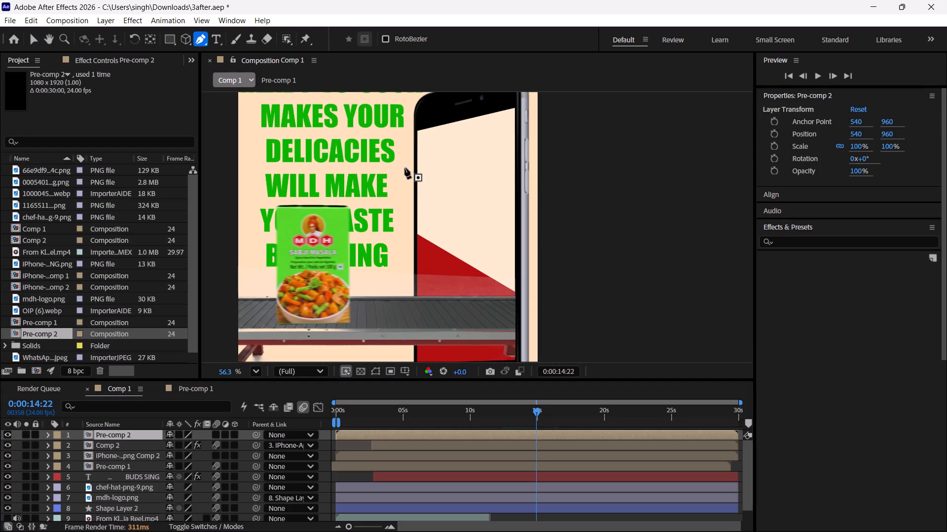
{"action": "scroll", "coordinate": [532, 292], "scroll_direction": "up", "scroll_amount": 7}
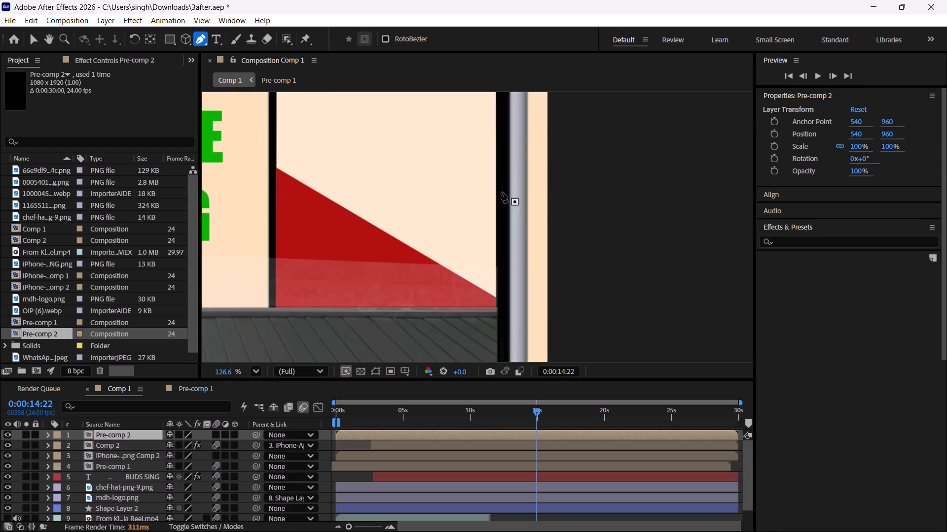
{"action": "scroll", "coordinate": [501, 187], "scroll_direction": "down", "scroll_amount": 5}
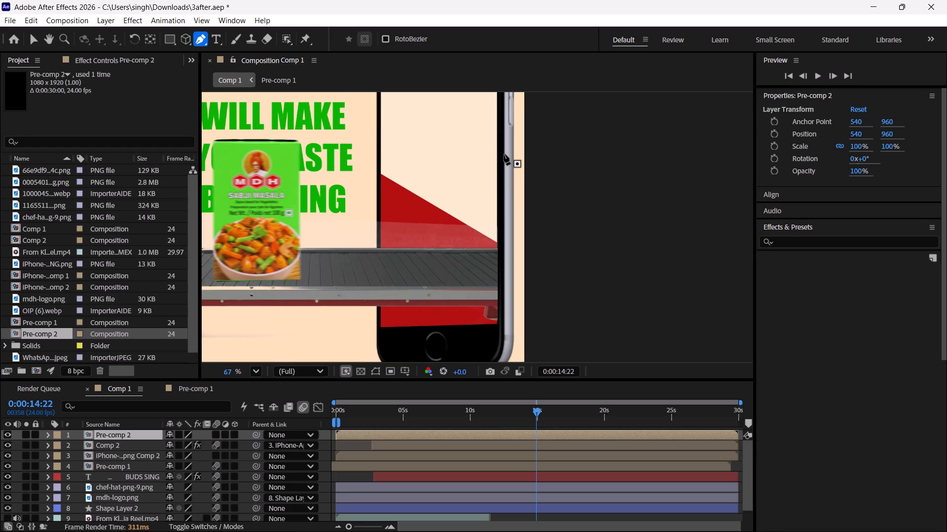
{"action": "middle_click_drag", "start_coordinate": [504, 154], "coordinate": [498, 204]}
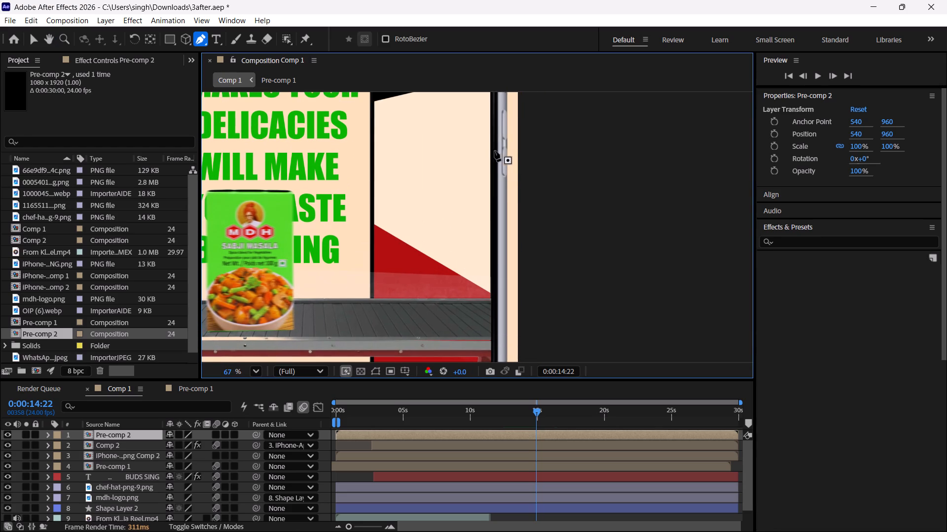
{"action": "left_click", "coordinate": [490, 147]}
{"action": "middle_click_drag", "start_coordinate": [511, 296], "coordinate": [528, 180]}
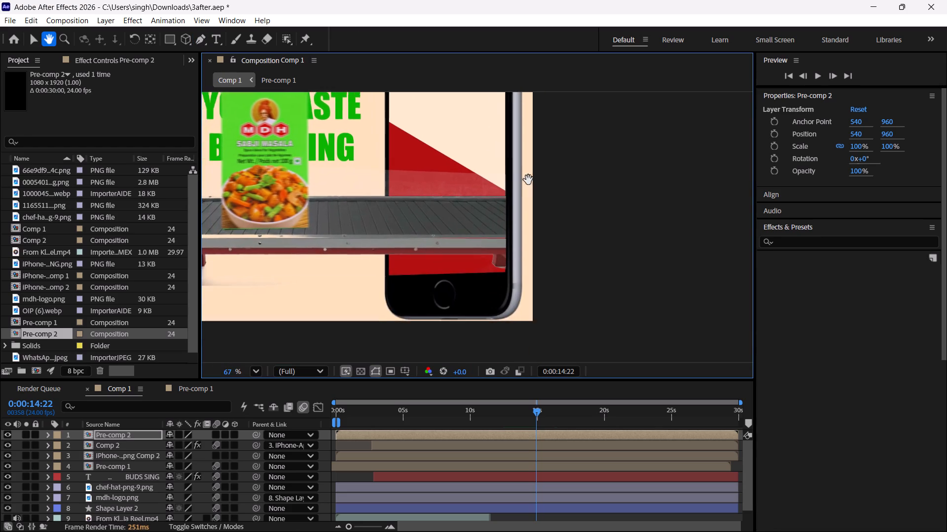
{"action": "middle_click_drag", "start_coordinate": [528, 180], "coordinate": [531, 151]}
{"action": "left_click", "coordinate": [512, 231]}
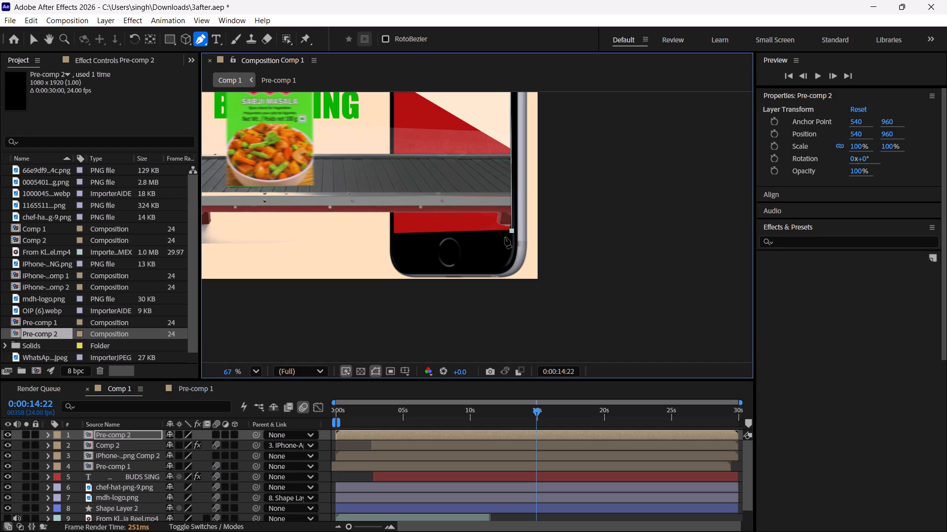
{"action": "left_click", "coordinate": [269, 249]}
{"action": "middle_click_drag", "start_coordinate": [388, 248], "coordinate": [711, 295]}
{"action": "left_click", "coordinate": [469, 311]}
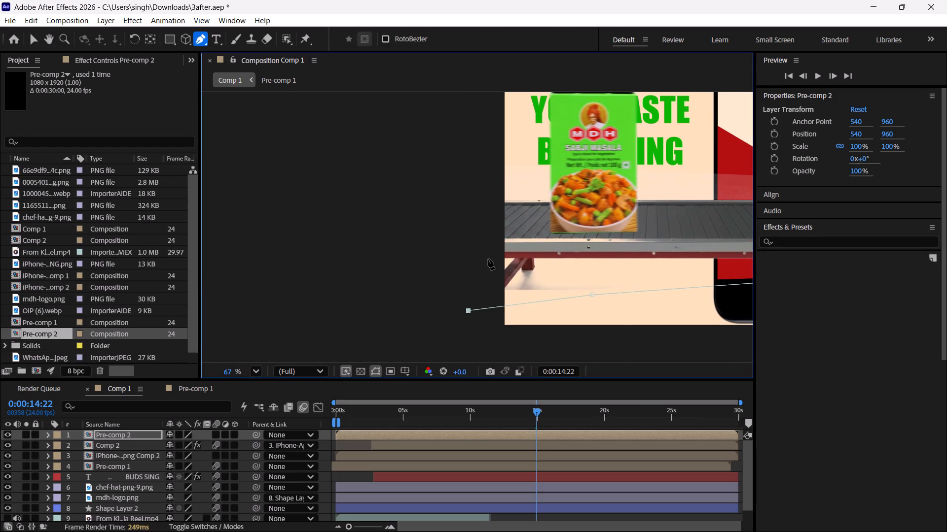
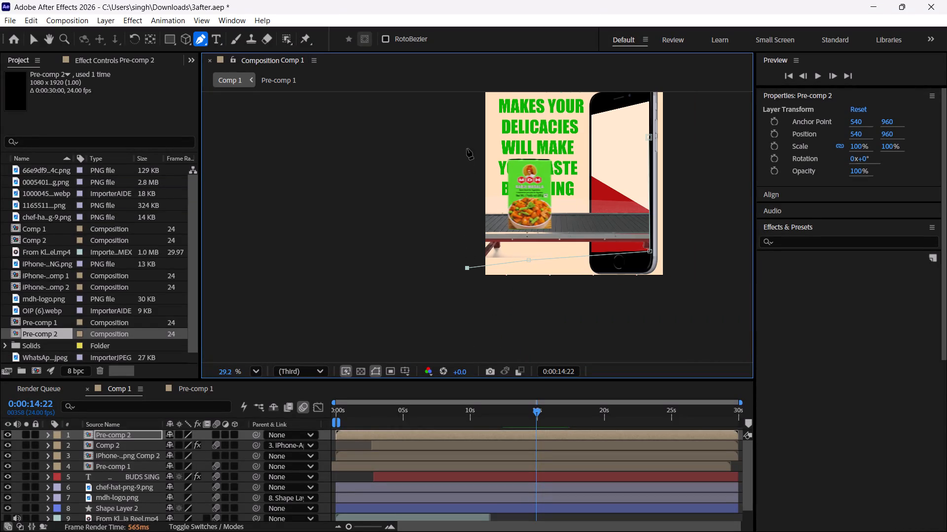
Complete the Pre-comp 2 mask with corner points above the packs, beyond the frame's left edge and back at the phone screen's right edge.
{"action": "left_click", "coordinate": [467, 146]}
{"action": "left_click", "coordinate": [629, 147]}
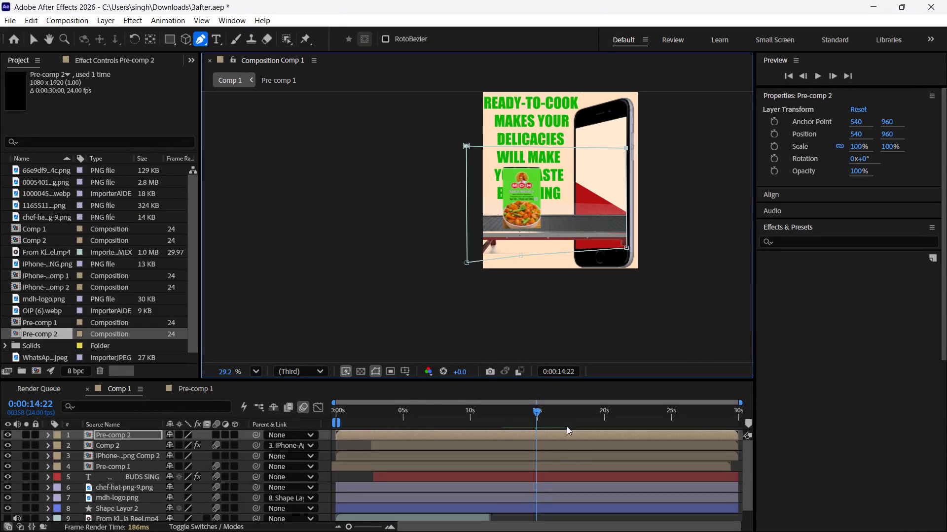
Scrub Comp 1 between about 0:00:10:04 and 0:00:12:00 to check the masked packs at the phone's edge, then deselect the layer.
{"action": "left_click_drag", "start_coordinate": [537, 411], "coordinate": [494, 421]}
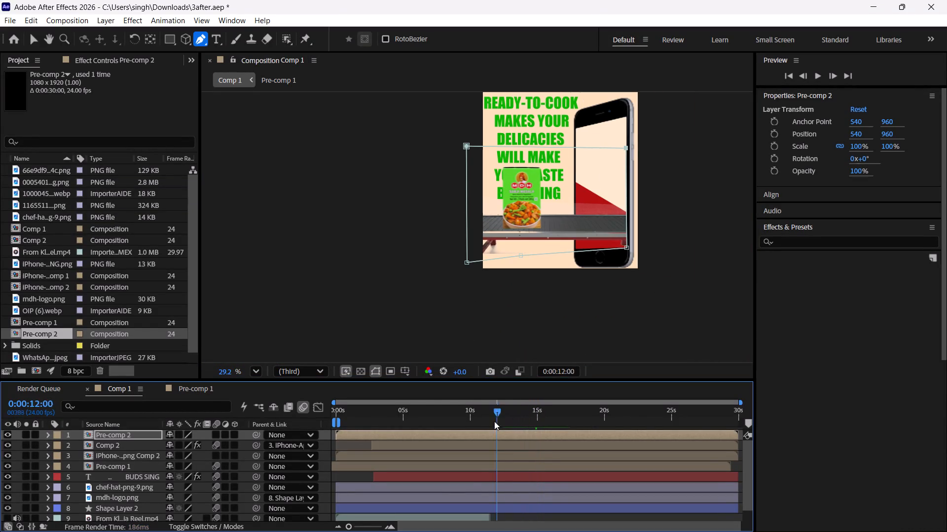
{"action": "left_click_drag", "start_coordinate": [494, 421], "coordinate": [472, 434]}
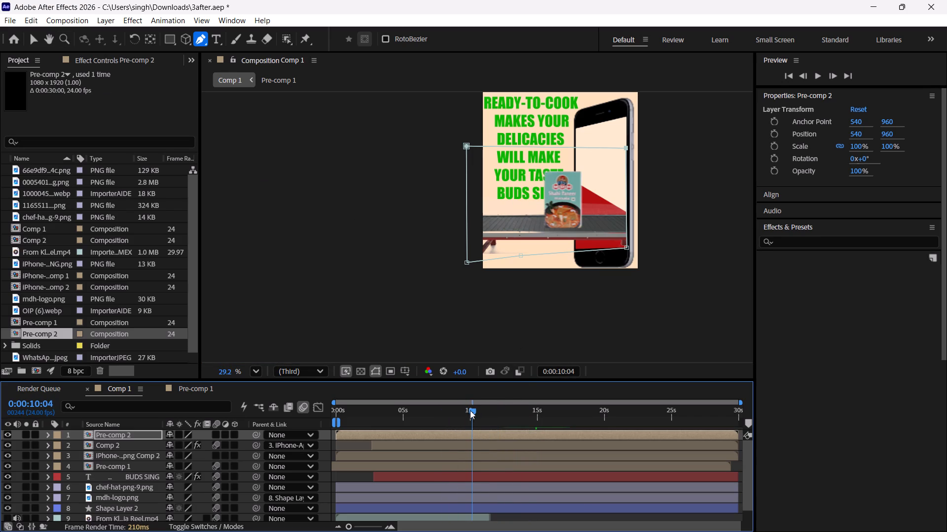
{"action": "left_click_drag", "start_coordinate": [470, 410], "coordinate": [490, 416]}
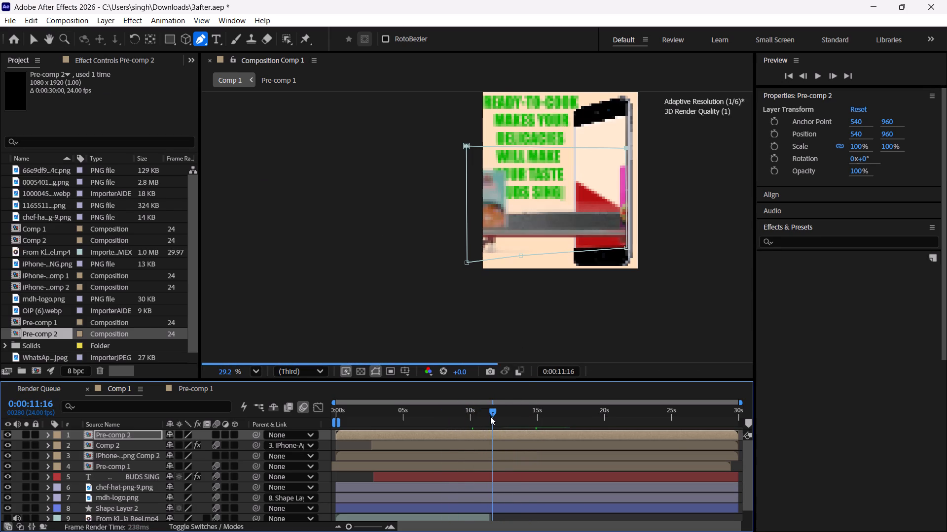
{"action": "left_click", "coordinate": [35, 40]}
{"action": "left_click", "coordinate": [302, 188]}
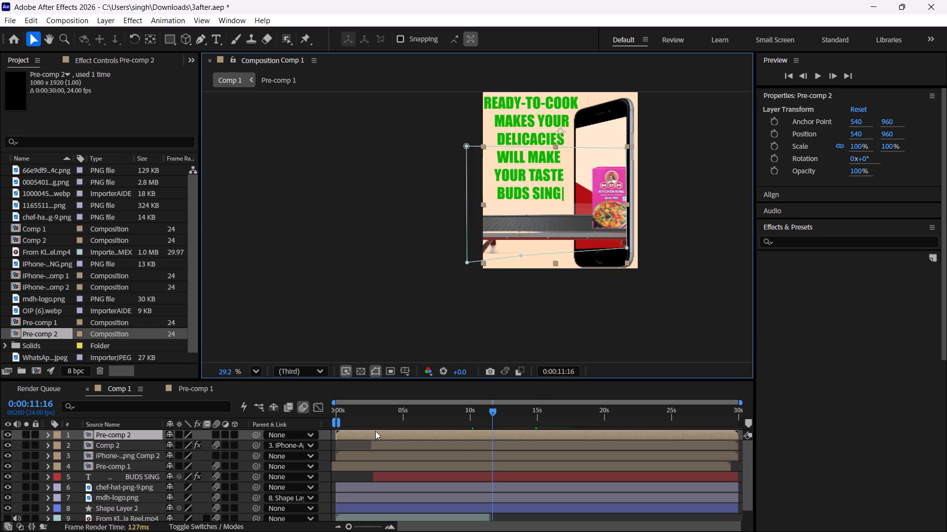
{"action": "left_click", "coordinate": [345, 305]}
Preview Comp 1 from 0:00:00:02 to check the whole promo with the masked packs.
{"action": "left_click_drag", "start_coordinate": [490, 412], "coordinate": [490, 420]}
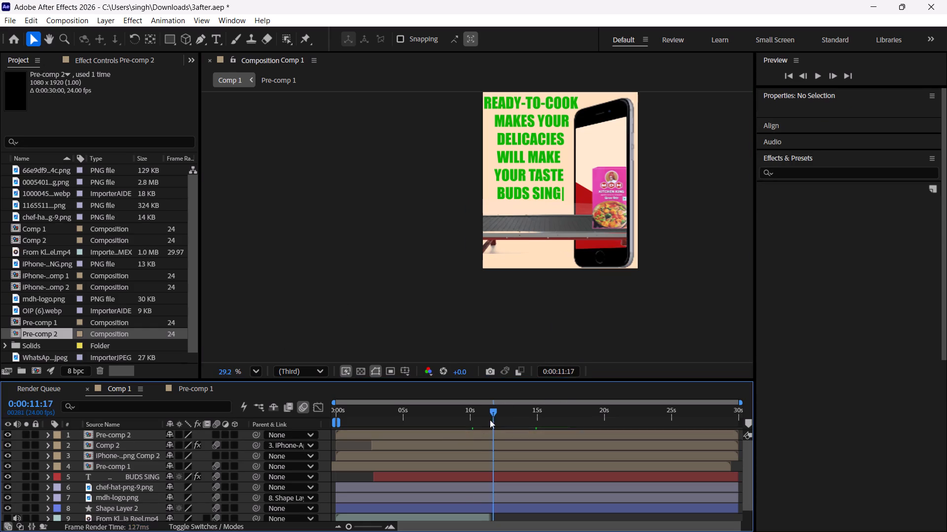
{"action": "left_click_drag", "start_coordinate": [490, 420], "coordinate": [271, 453]}
{"action": "key", "text": "space"}
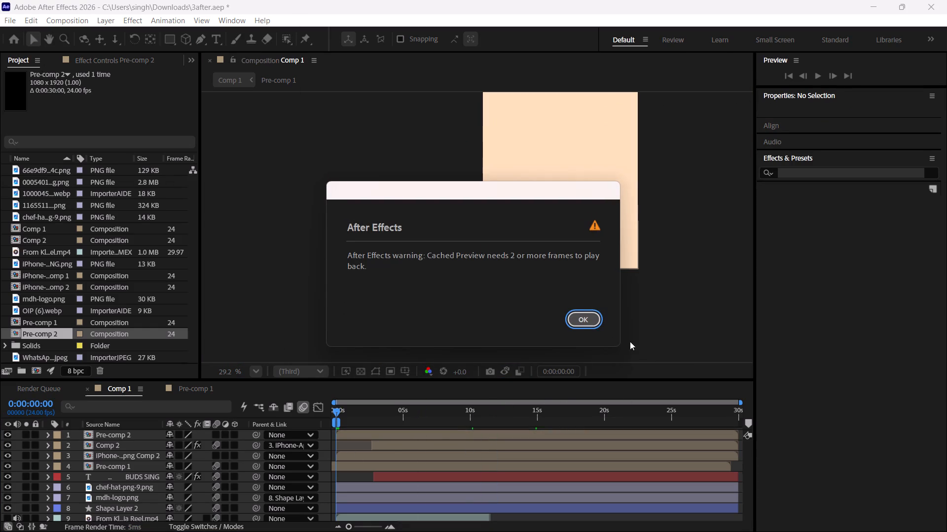
{"action": "left_click", "coordinate": [583, 322]}
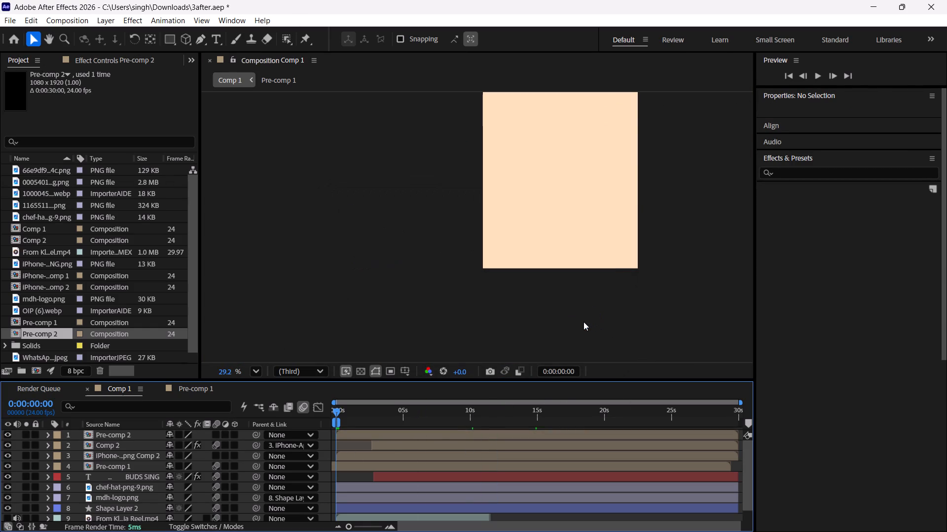
{"action": "key", "text": "ctrl+Right"}
{"action": "key", "text": "ctrl+Right"}
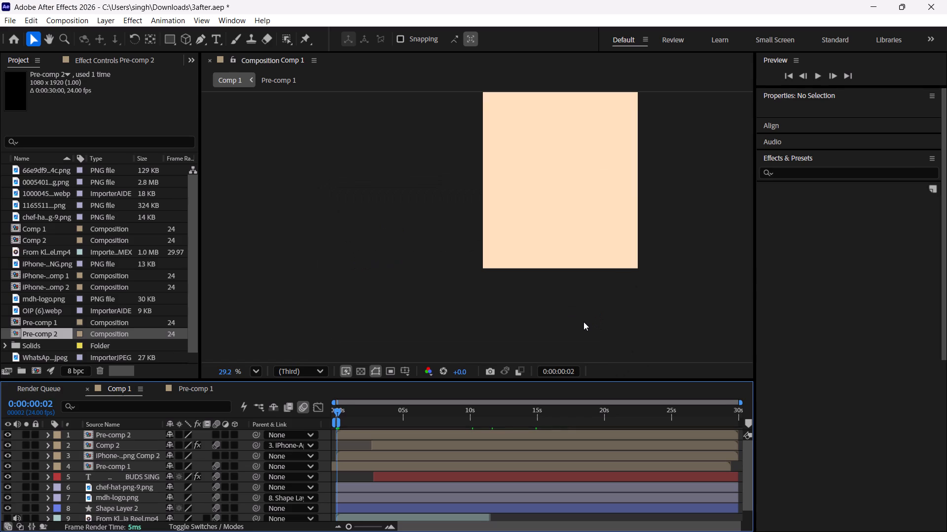
{"action": "key", "text": "space"}
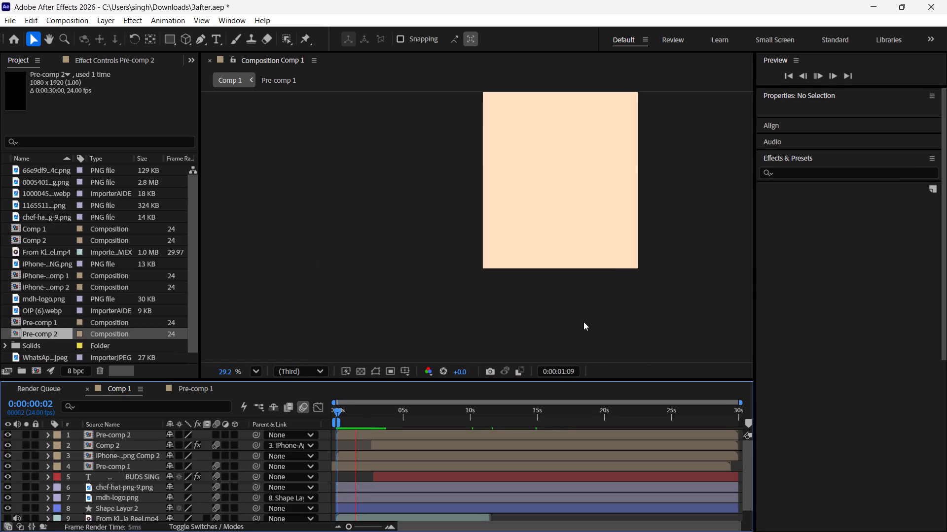
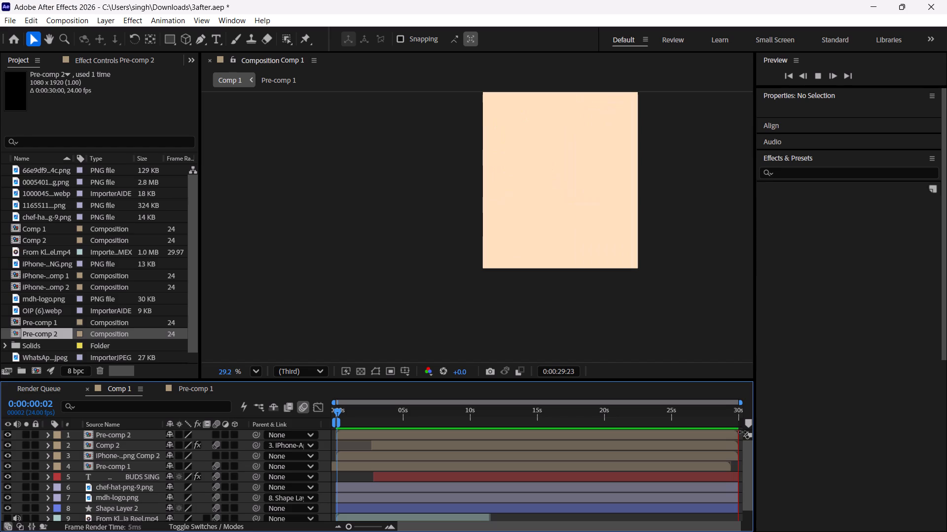
Preview the opening seconds of Comp 1 with the whole frame in view, restarting from 0:00:00:02, to check the phone's entrance.
{"action": "scroll", "coordinate": [603, 248], "scroll_direction": "down", "scroll_amount": 2}
{"action": "key", "text": "space"}
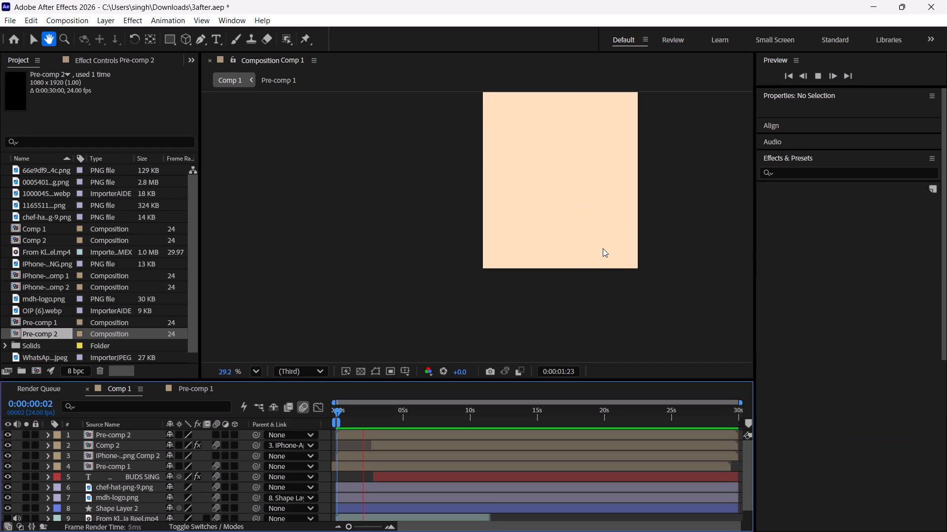
{"action": "left_click", "coordinate": [255, 373]}
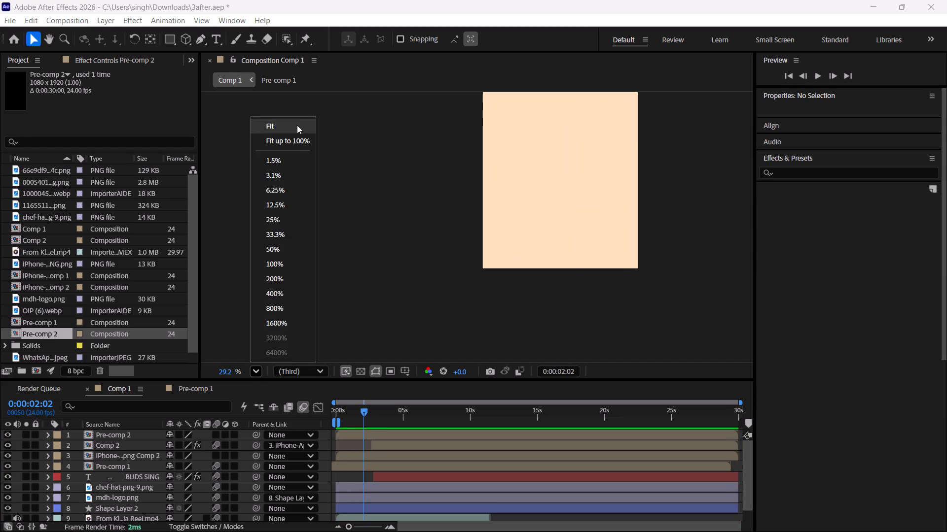
{"action": "left_click", "coordinate": [297, 124]}
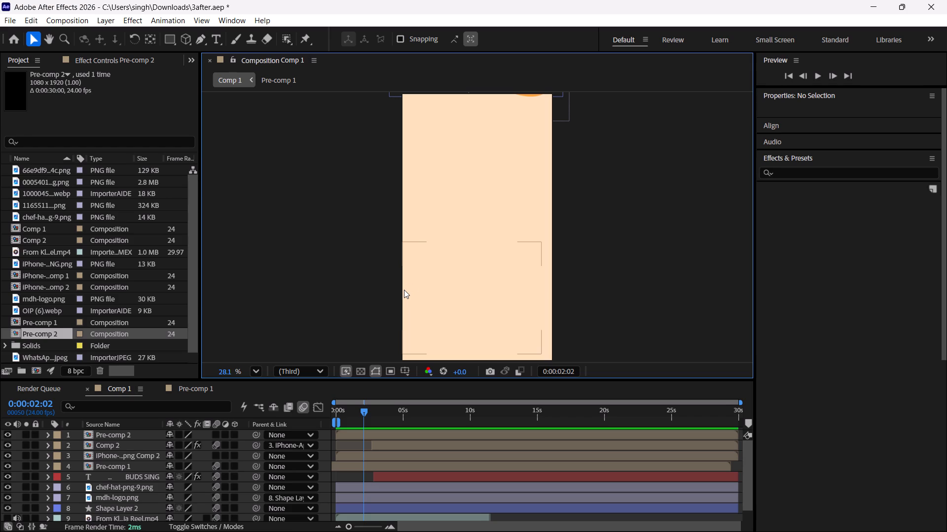
{"action": "key", "text": "space"}
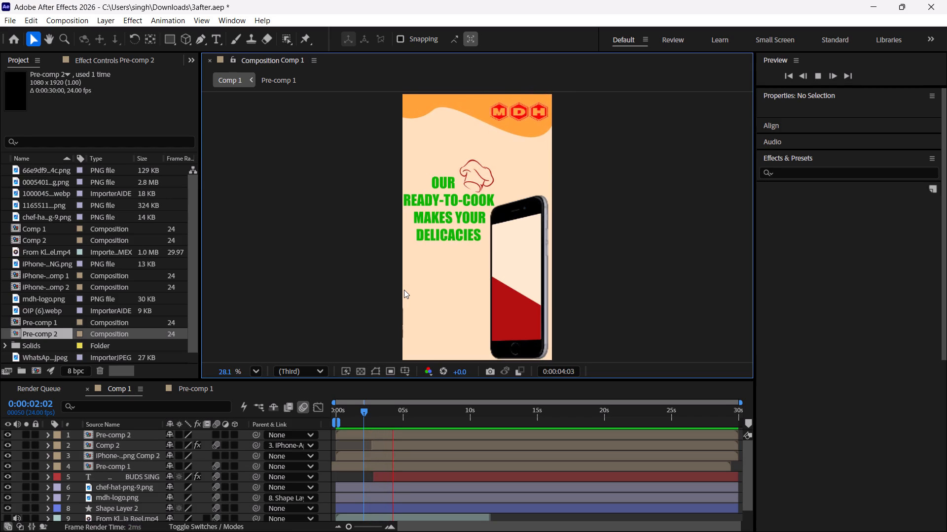
{"action": "key", "text": "space"}
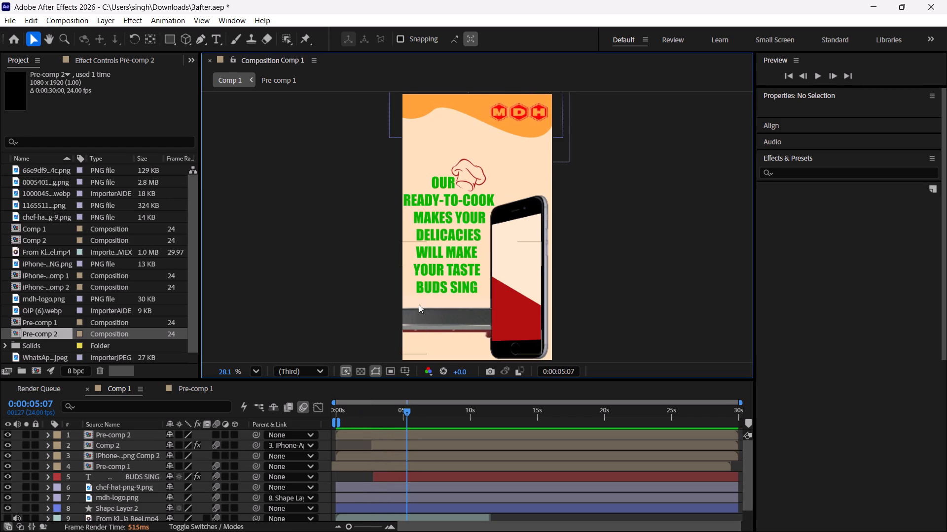
{"action": "left_click_drag", "start_coordinate": [409, 410], "coordinate": [327, 416]}
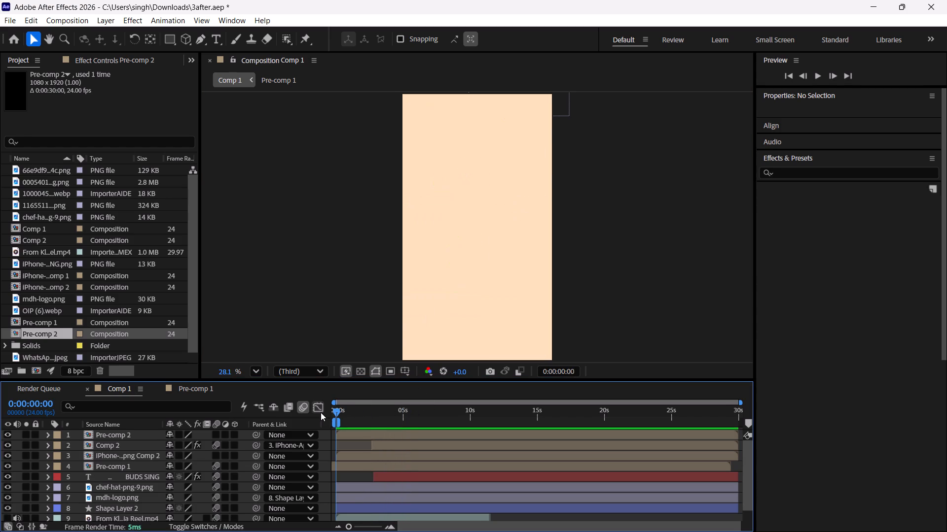
{"action": "key", "text": "ctrl+Right"}
{"action": "key", "text": "ctrl+Right"}
{"action": "key", "text": "space"}
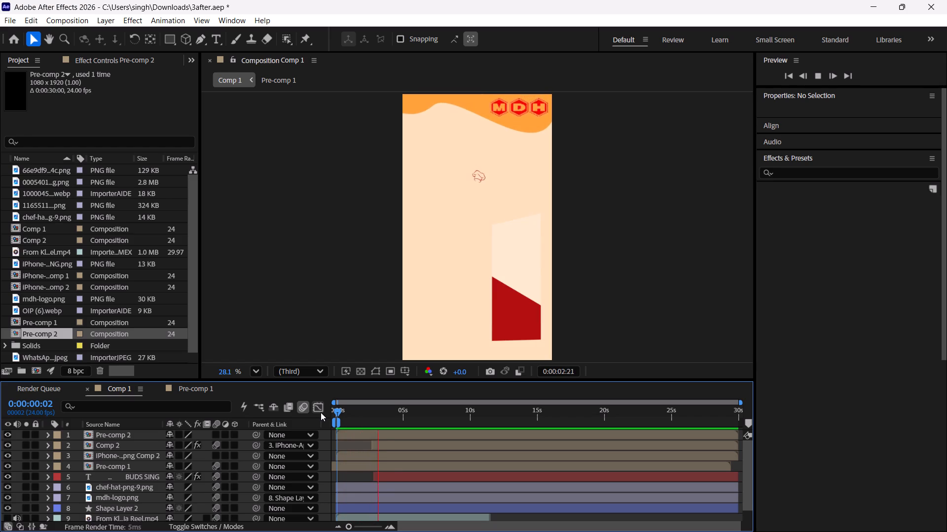
{"action": "key", "text": "space"}
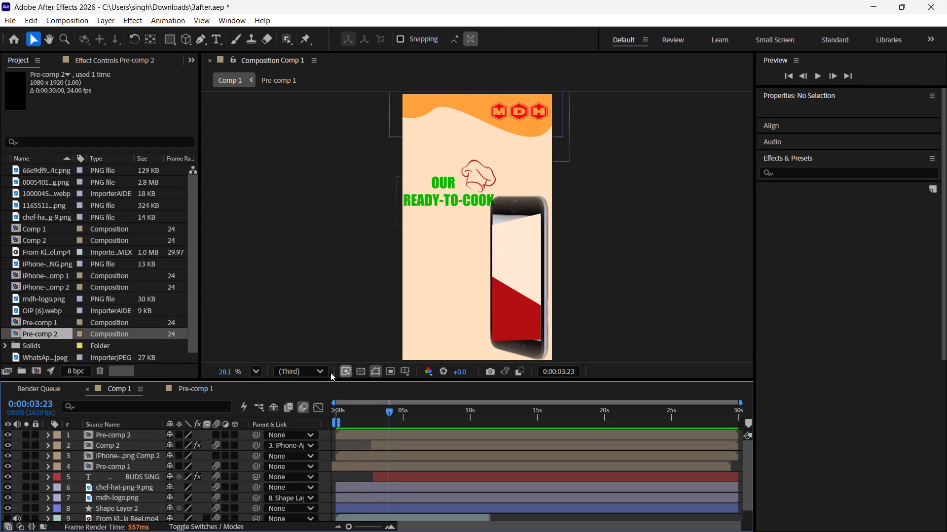
Enable motion blur on the IPhone Comp 2 layer in Comp 1.
{"action": "left_click", "coordinate": [214, 456]}
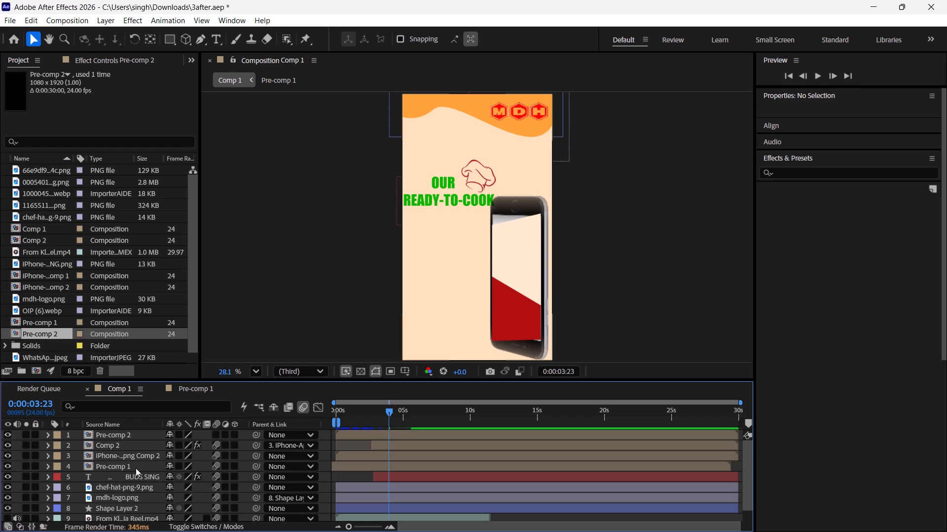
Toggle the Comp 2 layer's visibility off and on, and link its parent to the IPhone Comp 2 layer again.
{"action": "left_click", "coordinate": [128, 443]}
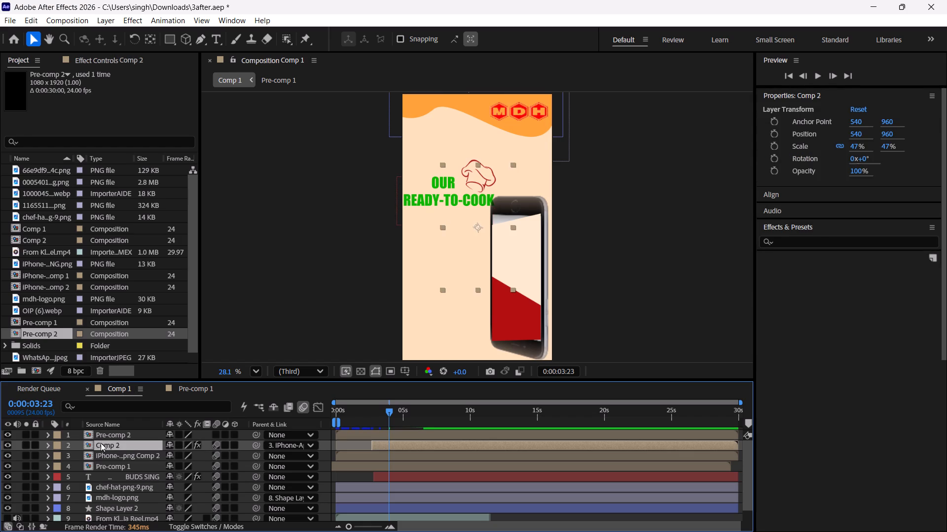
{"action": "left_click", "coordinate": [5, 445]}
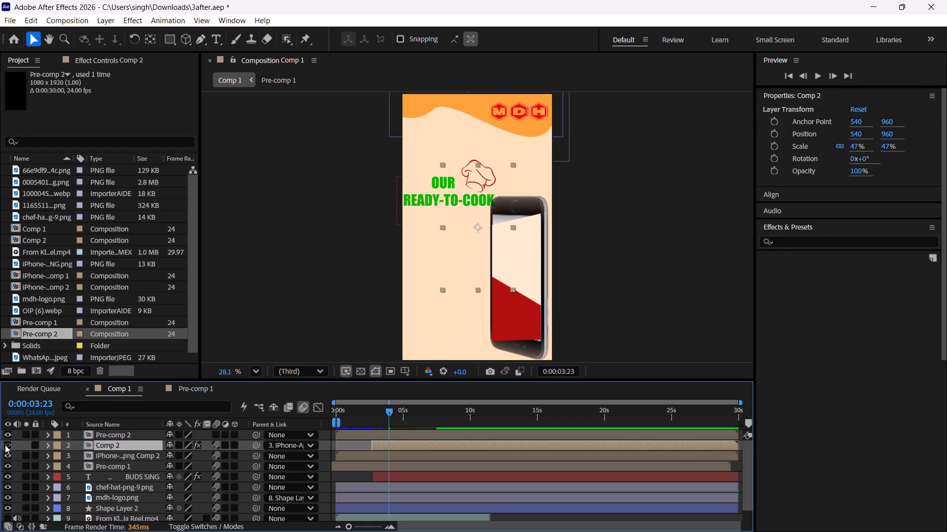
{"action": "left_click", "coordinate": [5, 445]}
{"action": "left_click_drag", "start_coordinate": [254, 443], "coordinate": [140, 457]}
Preview Comp 1 from about 0:00:01:17 through the conveyor-belt packs to check the phone's entrance with motion blur.
{"action": "key", "text": "space"}
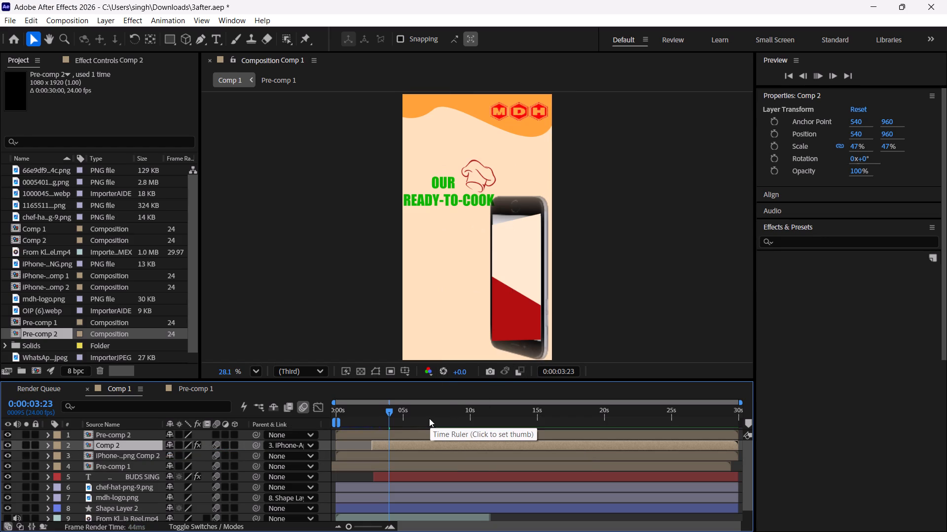
{"action": "key", "text": "space"}
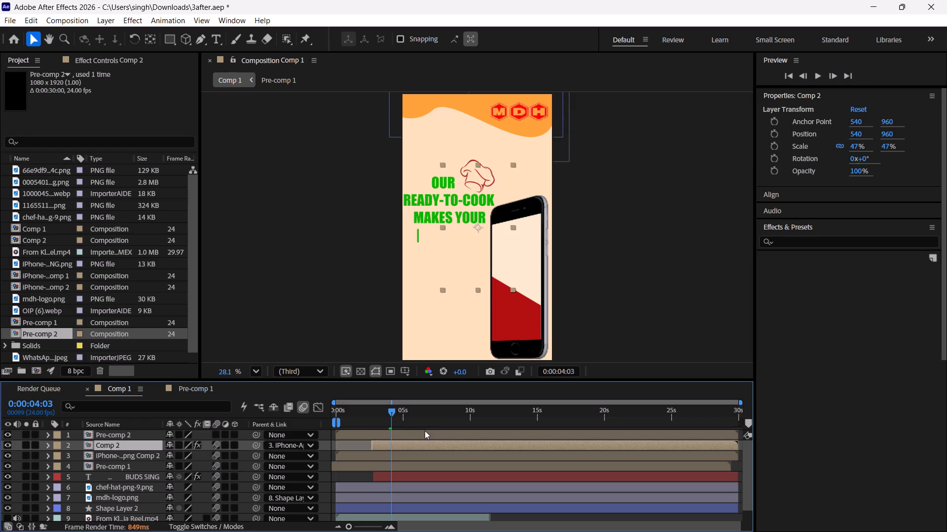
{"action": "left_click_drag", "start_coordinate": [393, 412], "coordinate": [361, 421]}
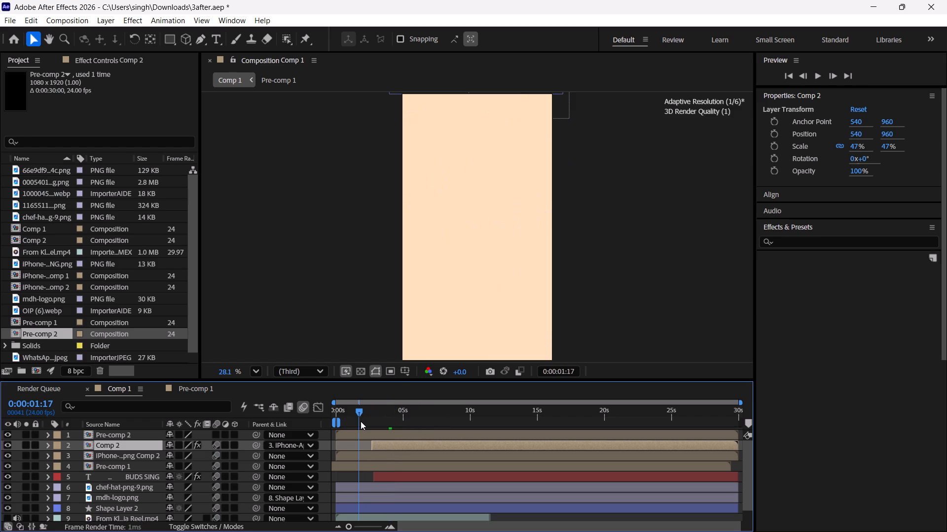
{"action": "key", "text": "space"}
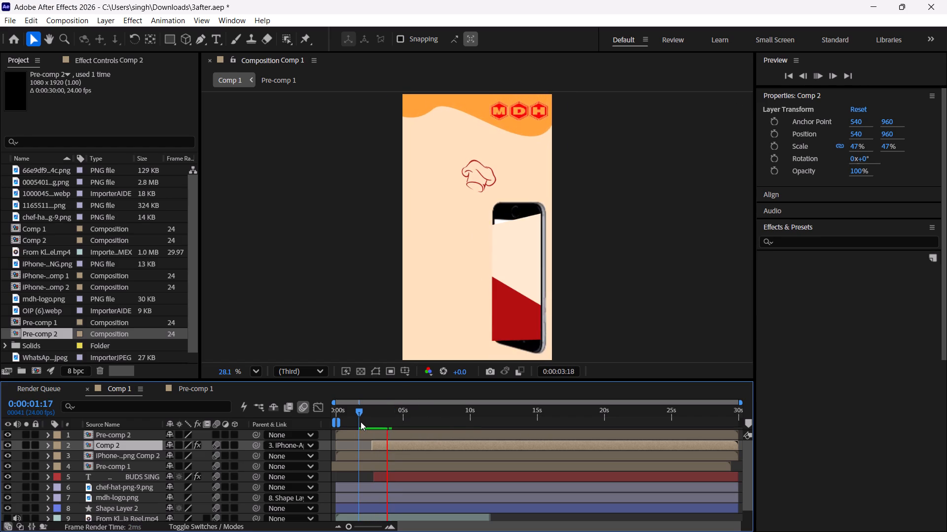
{"action": "key", "text": "space"}
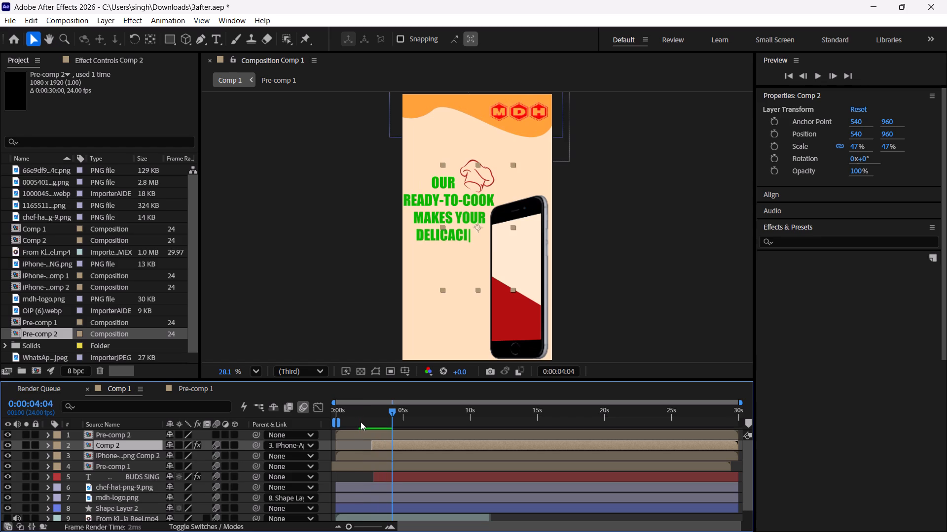
{"action": "key", "text": "space"}
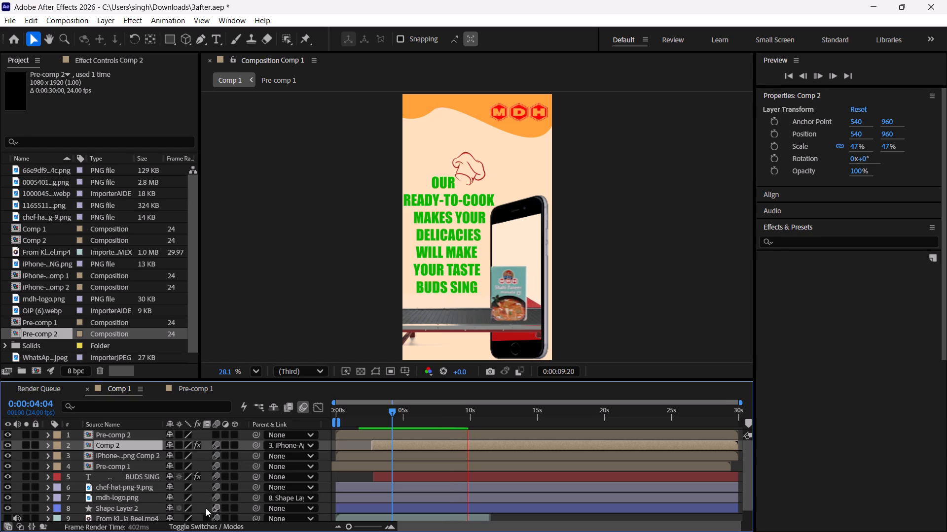
Enable motion blur on the Pre-comp 2 layer and let the preview run to about 0:00:18:11.
{"action": "left_click", "coordinate": [212, 434]}
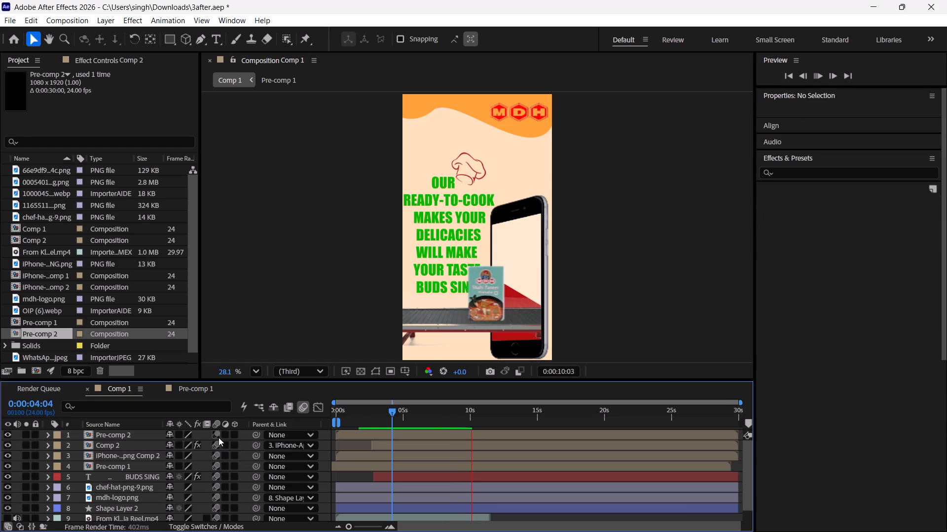
{"action": "left_click", "coordinate": [218, 437]}
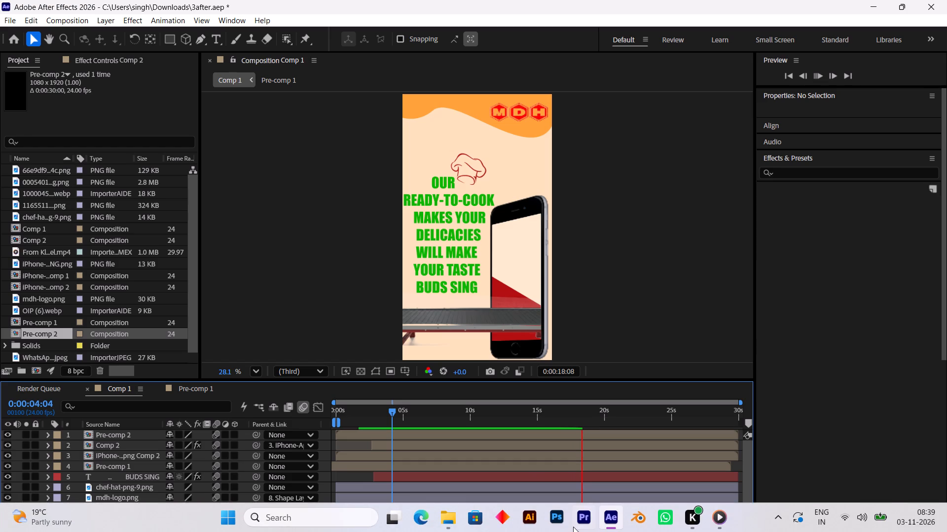
{"action": "key", "text": "space"}
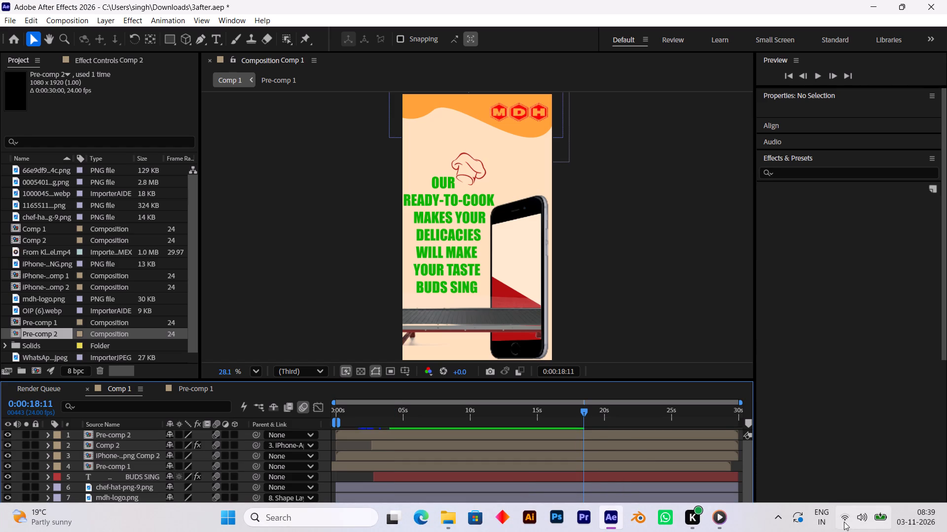
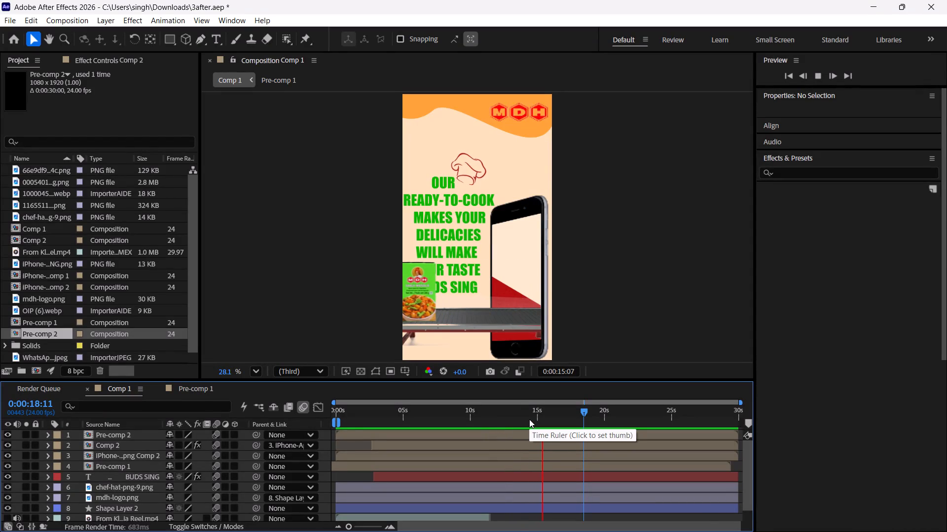
Preview Comp 1 from the beginning to about 0:00:15:21 to check the motion-blurred phone, text and conveyor-belt pack animation.
{"action": "left_click_drag", "start_coordinate": [584, 412], "coordinate": [290, 502]}
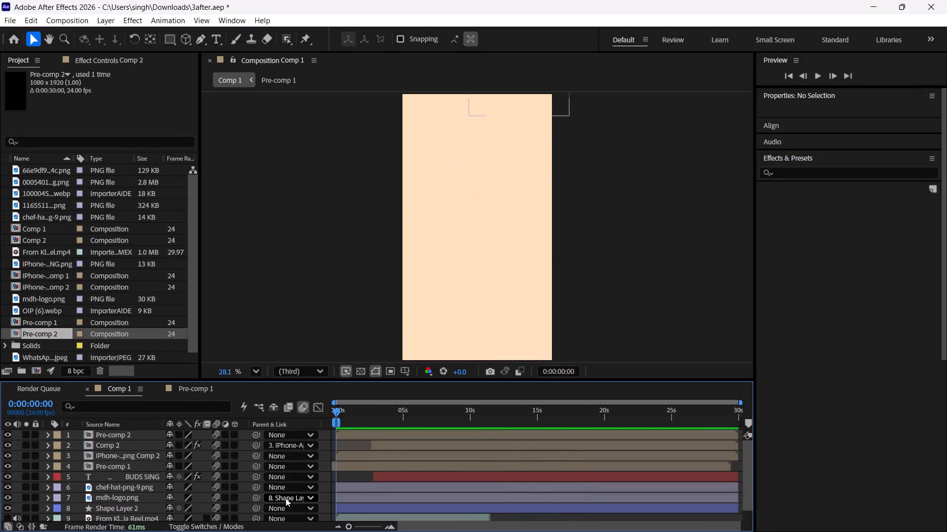
{"action": "key", "text": "space"}
{"action": "key", "text": "space"}
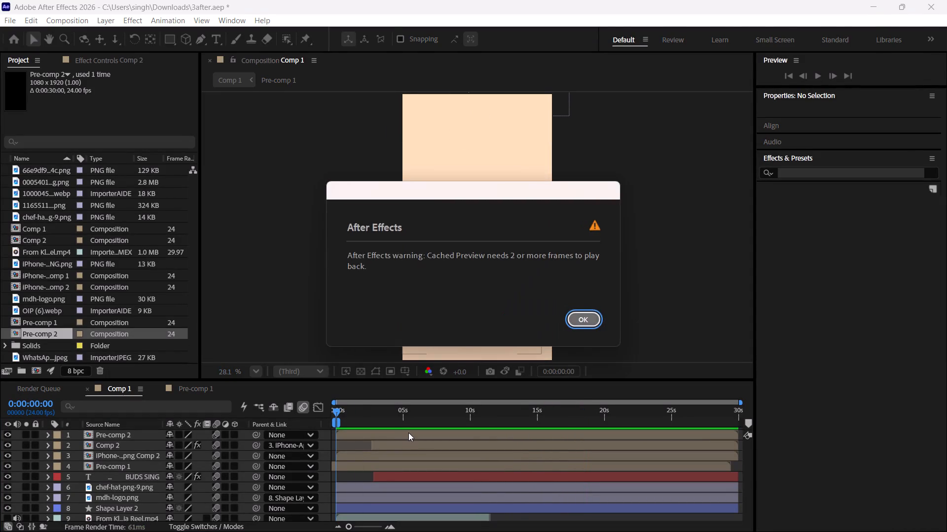
{"action": "key", "text": "ctrl+Right"}
{"action": "key", "text": "ctrl+Right"}
{"action": "key", "text": "space"}
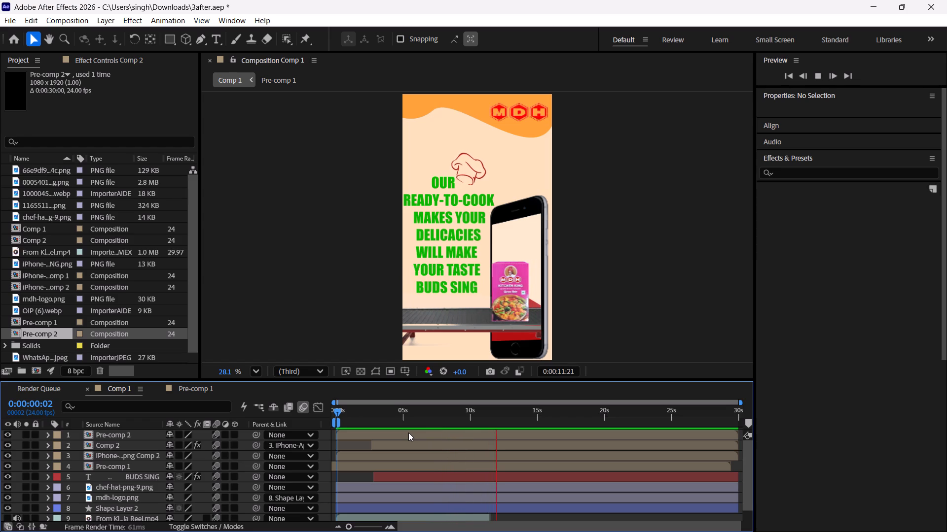
{"action": "key", "text": "space"}
{"action": "key", "text": "space"}
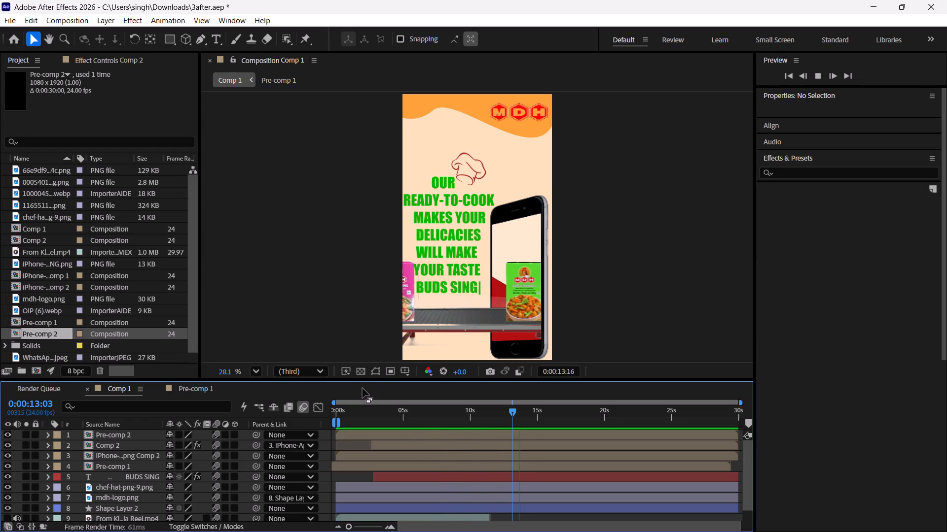
{"action": "scroll", "coordinate": [375, 465], "scroll_direction": "down", "scroll_amount": 3}
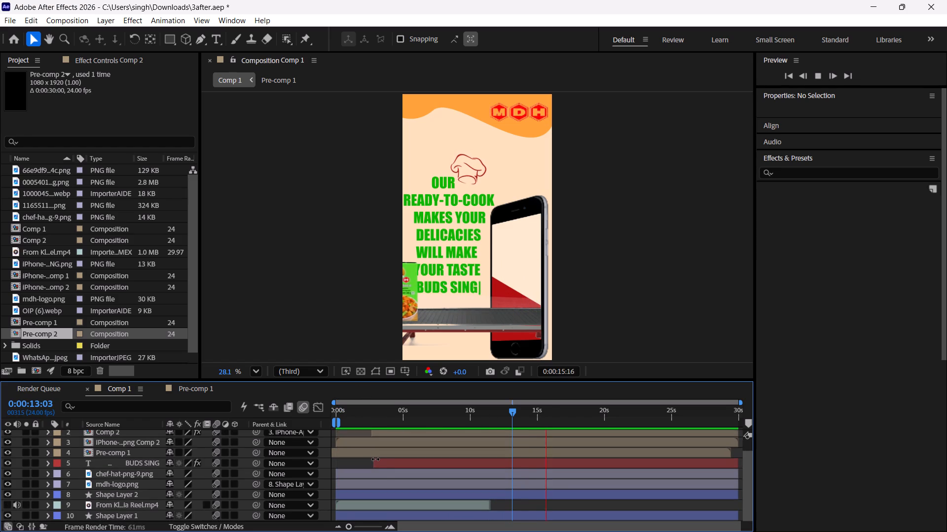
{"action": "key", "text": "space"}
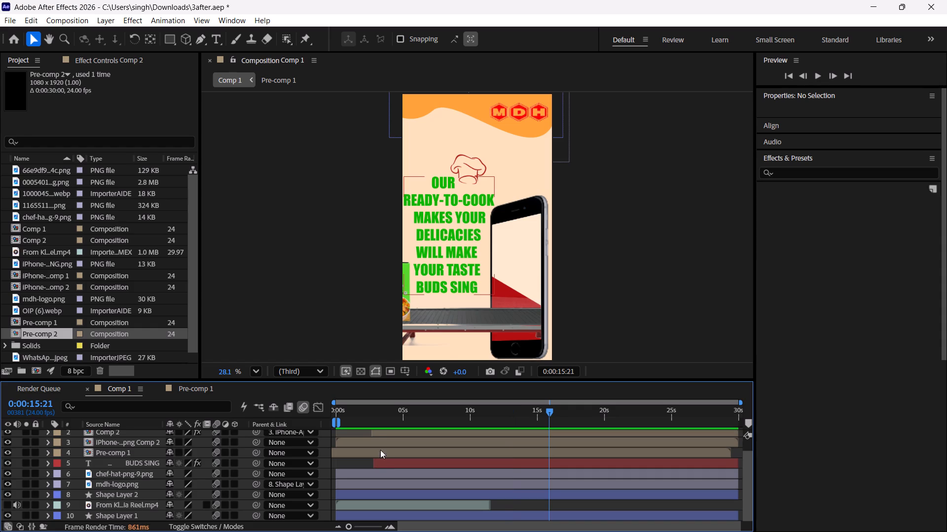
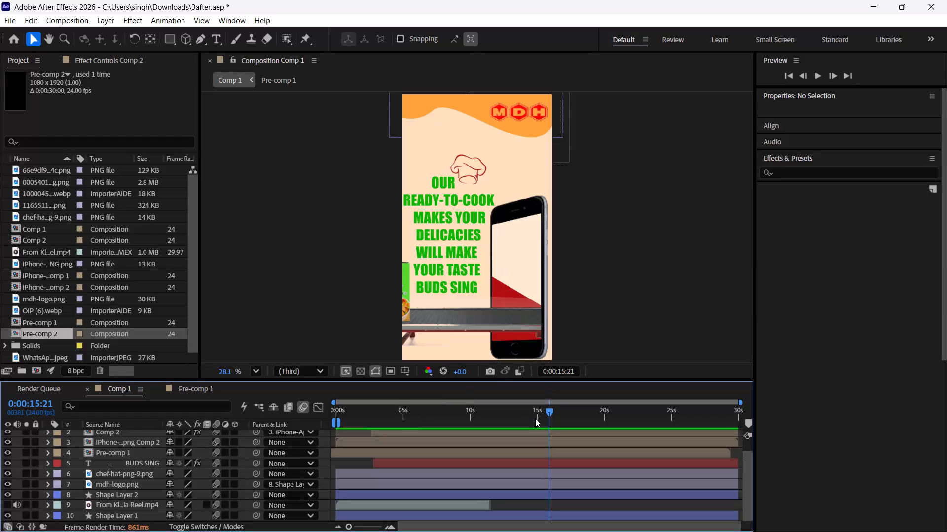
Examine the frames around 0:00:02:15 where the phone's red-and-cream screen graphic appears, and check Comp 2's contents before returning to Comp 1.
{"action": "left_click_drag", "start_coordinate": [551, 410], "coordinate": [387, 432]}
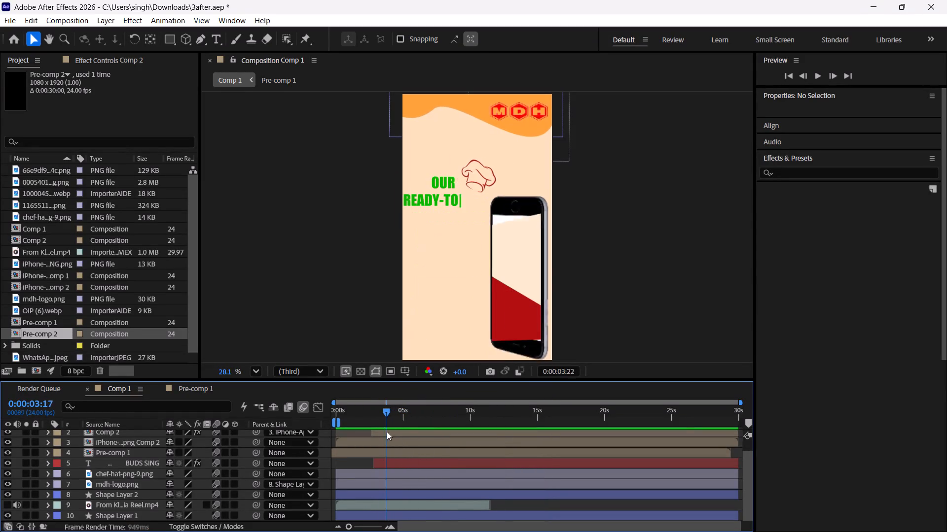
{"action": "left_click_drag", "start_coordinate": [387, 432], "coordinate": [379, 431]}
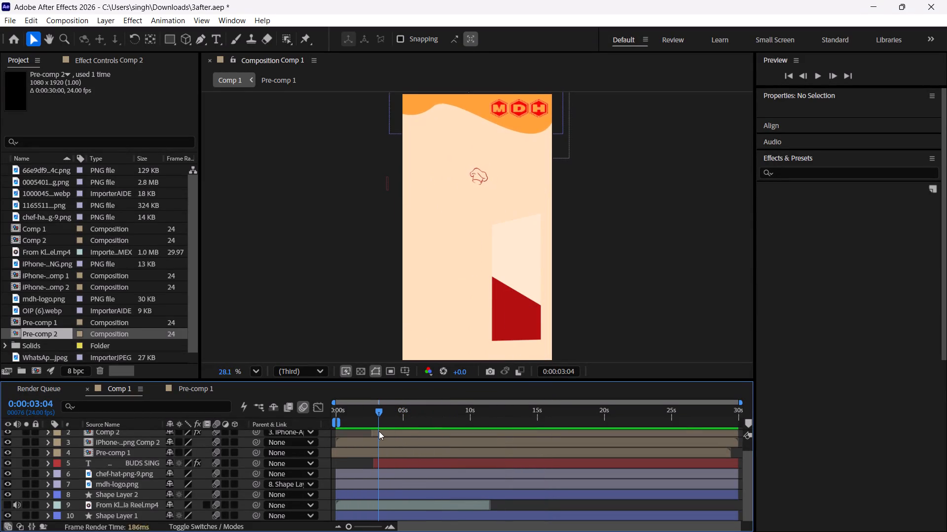
{"action": "left_click_drag", "start_coordinate": [379, 431], "coordinate": [372, 428]}
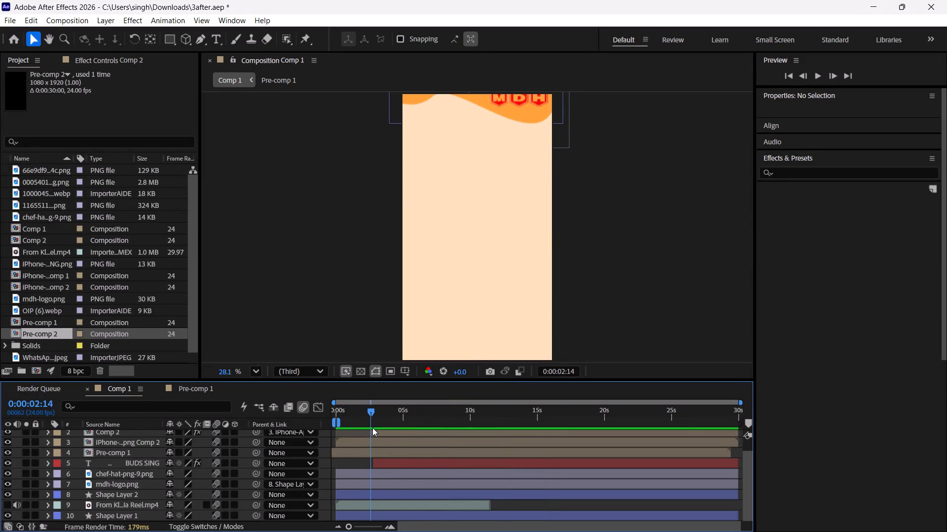
{"action": "left_click_drag", "start_coordinate": [372, 428], "coordinate": [374, 428]}
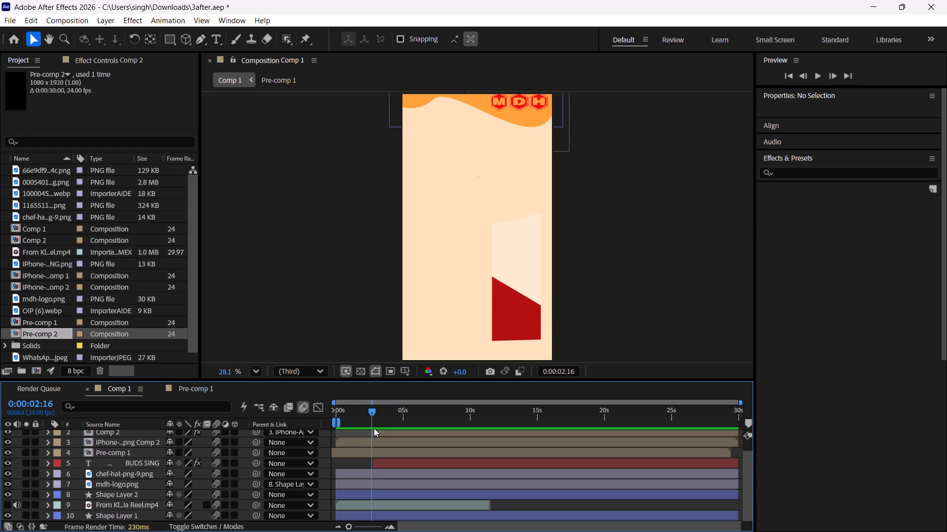
{"action": "left_click_drag", "start_coordinate": [374, 428], "coordinate": [373, 428]}
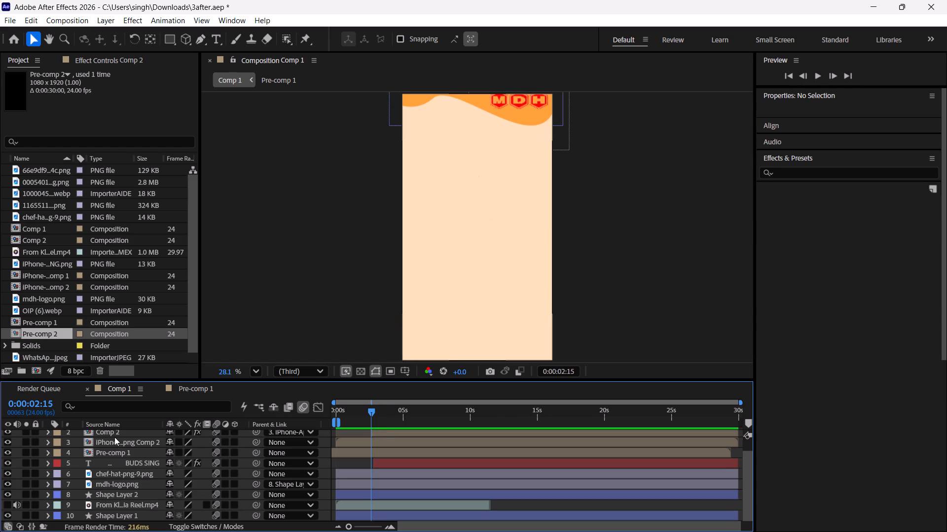
{"action": "left_click", "coordinate": [116, 432]}
{"action": "triple_click", "coordinate": [116, 432]}
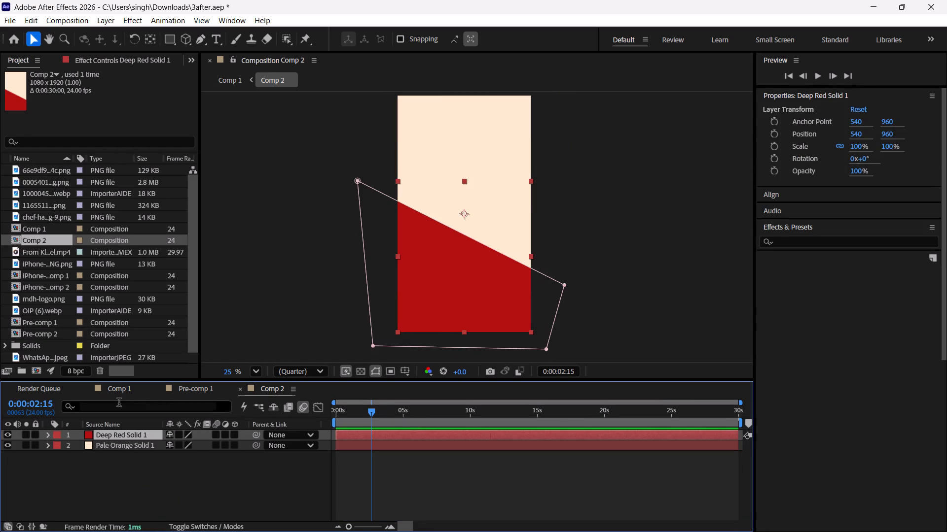
{"action": "left_click", "coordinate": [122, 390]}
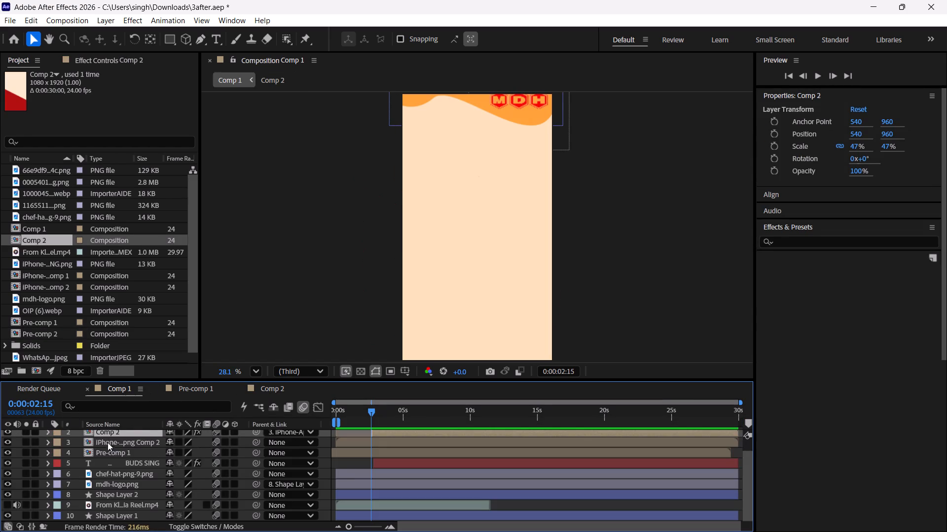
Trim the start of the Comp 2 layer in Comp 1 to about 0:00:02:19.
{"action": "left_click", "coordinate": [114, 433]}
{"action": "scroll", "coordinate": [154, 446], "scroll_direction": "up", "scroll_amount": 1}
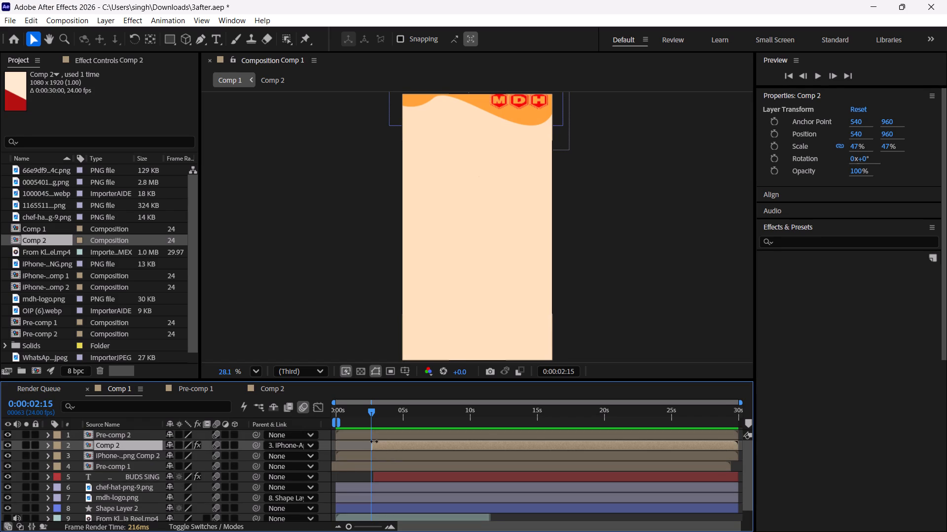
{"action": "left_click_drag", "start_coordinate": [371, 446], "coordinate": [375, 448]}
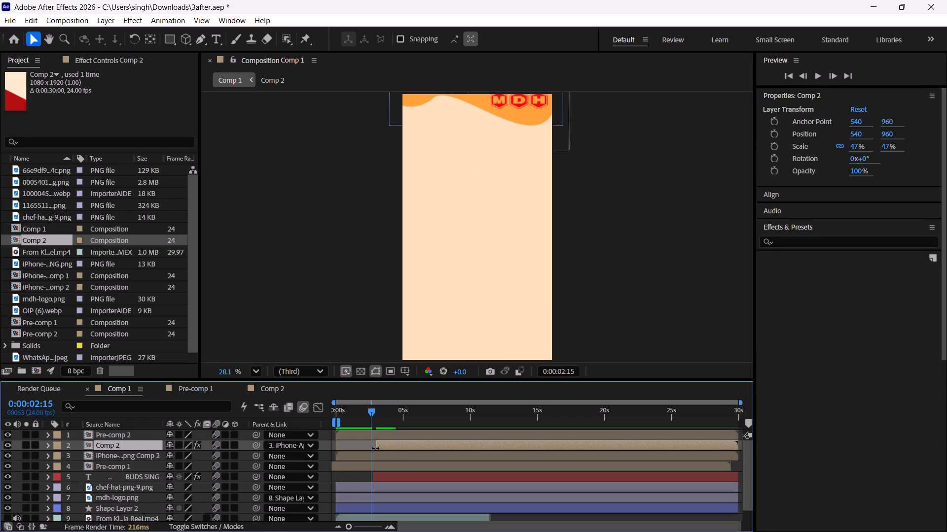
{"action": "left_click_drag", "start_coordinate": [375, 448], "coordinate": [386, 454]}
{"action": "left_click", "coordinate": [371, 412]}
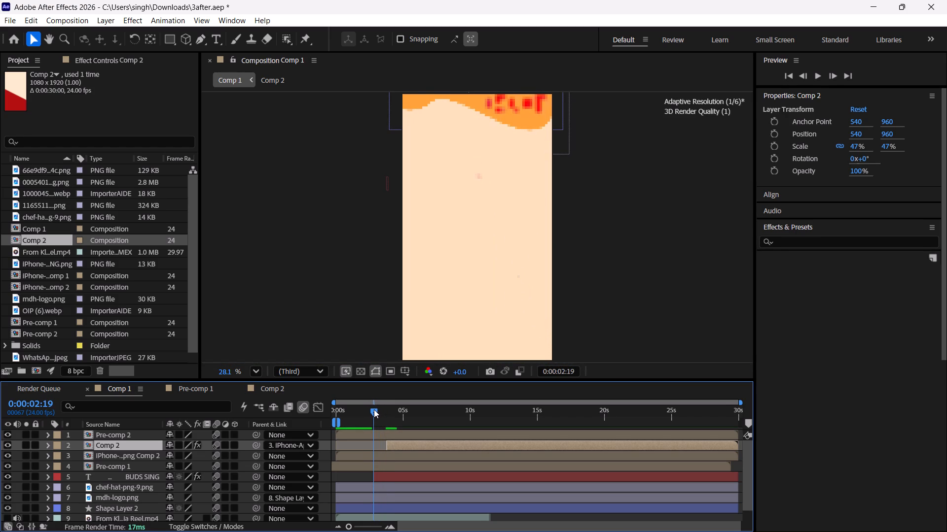
{"action": "left_click_drag", "start_coordinate": [387, 444], "coordinate": [375, 452]}
{"action": "left_click", "coordinate": [380, 445]}
Add a Scale keyframe of 0% to the Comp 2 layer at 0:00:02:21.
{"action": "left_click", "coordinate": [49, 447]}
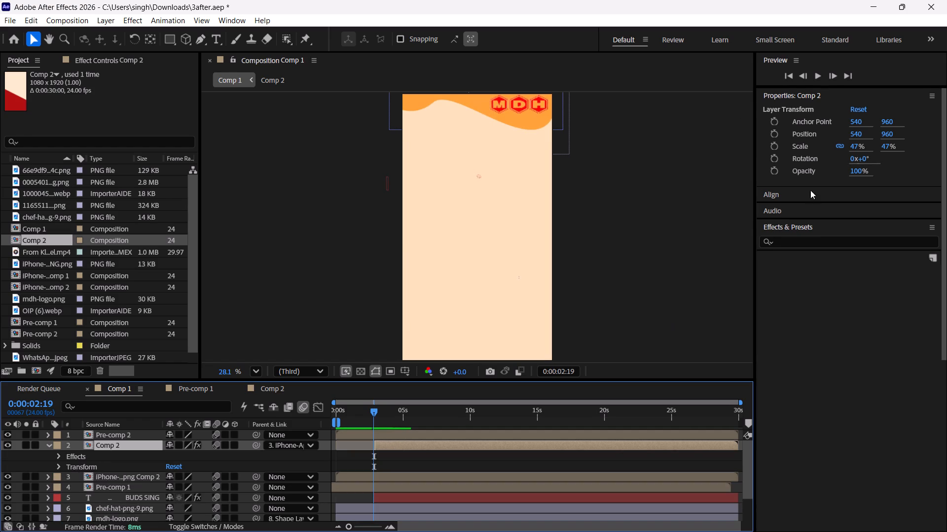
{"action": "left_click", "coordinate": [798, 128]}
{"action": "left_click", "coordinate": [797, 134]}
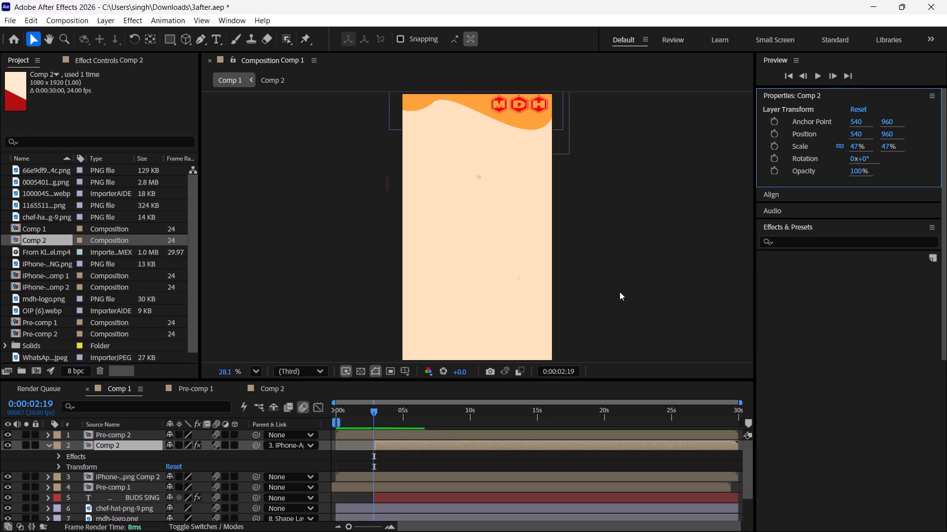
{"action": "key", "text": "ctrl+Right"}
{"action": "key", "text": "ctrl+Right"}
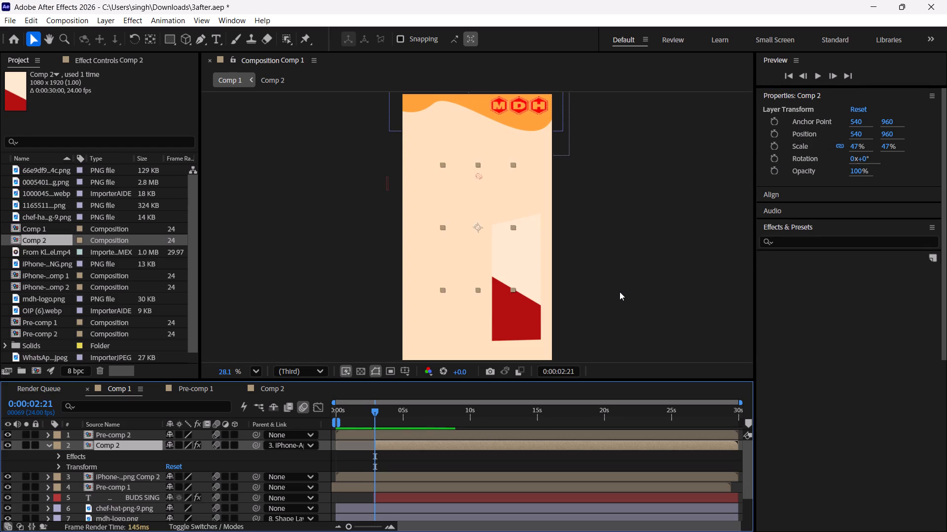
{"action": "left_click", "coordinate": [776, 146]}
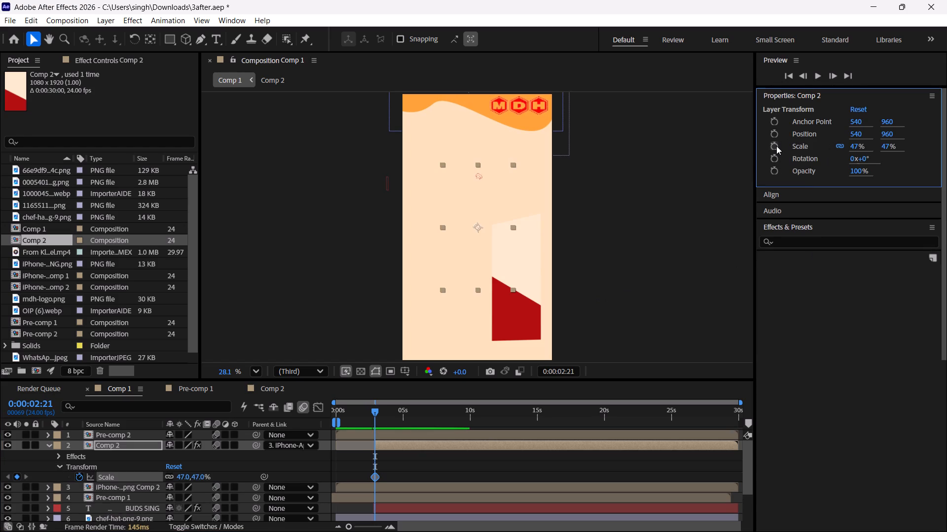
{"action": "left_click", "coordinate": [858, 149]}
{"action": "key", "text": "0"}
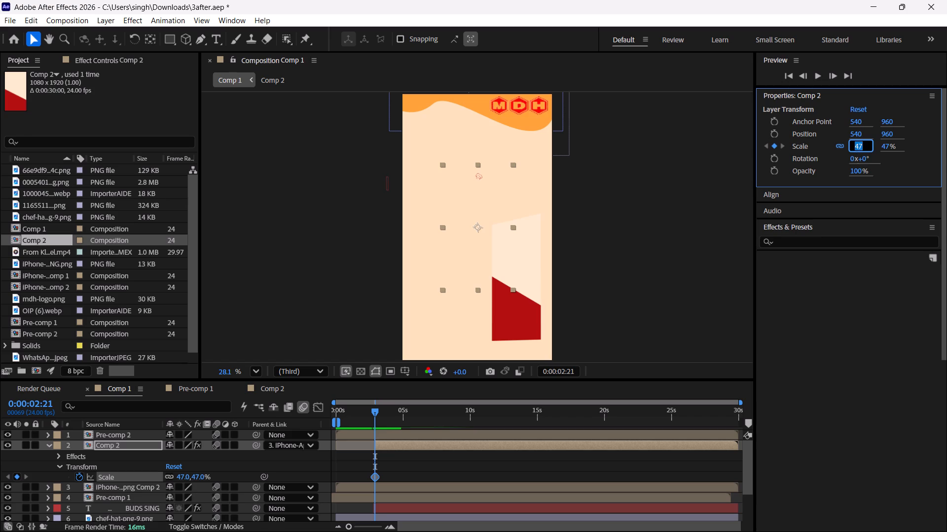
{"action": "key", "text": "Return"}
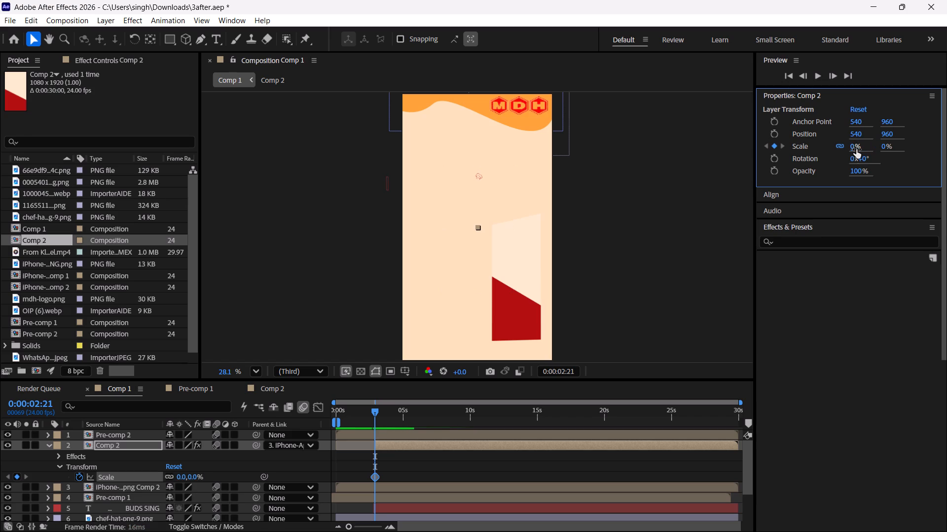
Add a second Scale keyframe of 47% to the Comp 2 layer at 0:00:04:03.
{"action": "key", "text": "ctrl+shift+Right"}
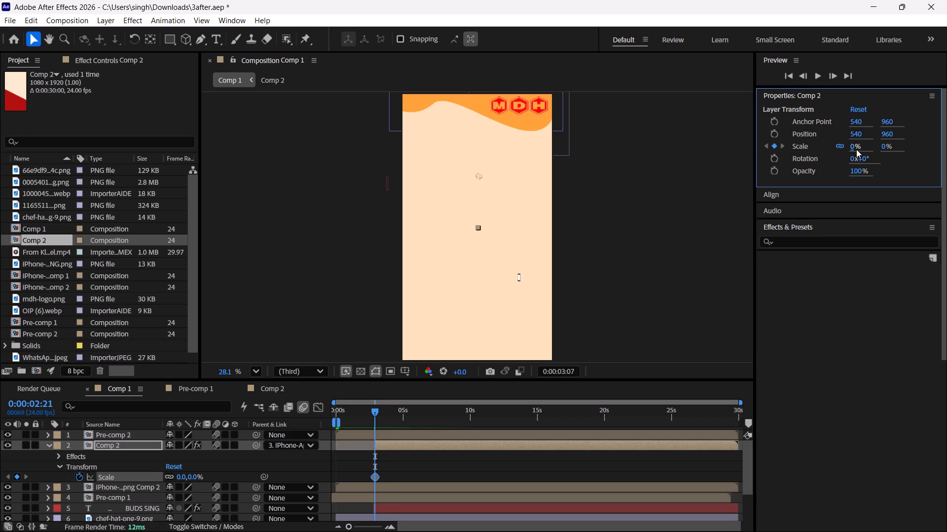
{"action": "key", "text": "ctrl+shift+Right"}
{"action": "key", "text": "ctrl+shift+Right"}
{"action": "left_click", "coordinate": [851, 145]}
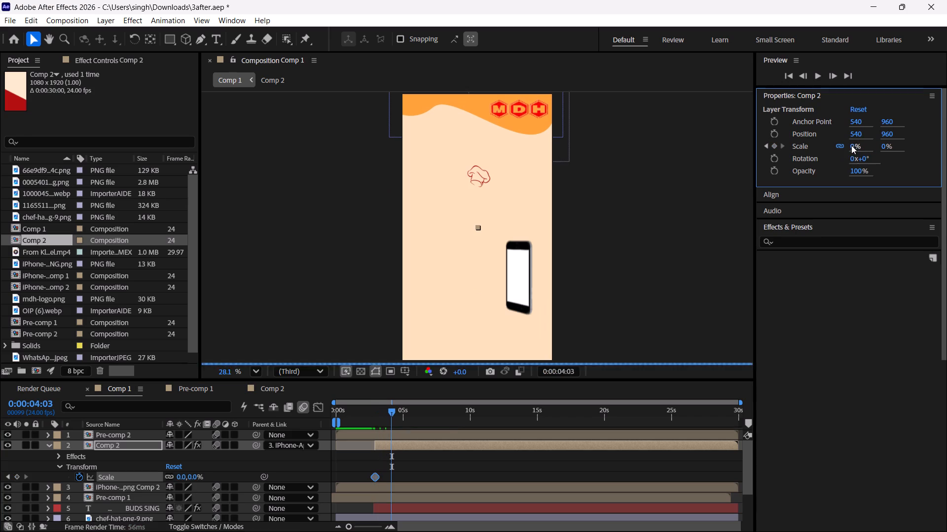
{"action": "type", "text": "47"}
{"action": "key", "text": "Return"}
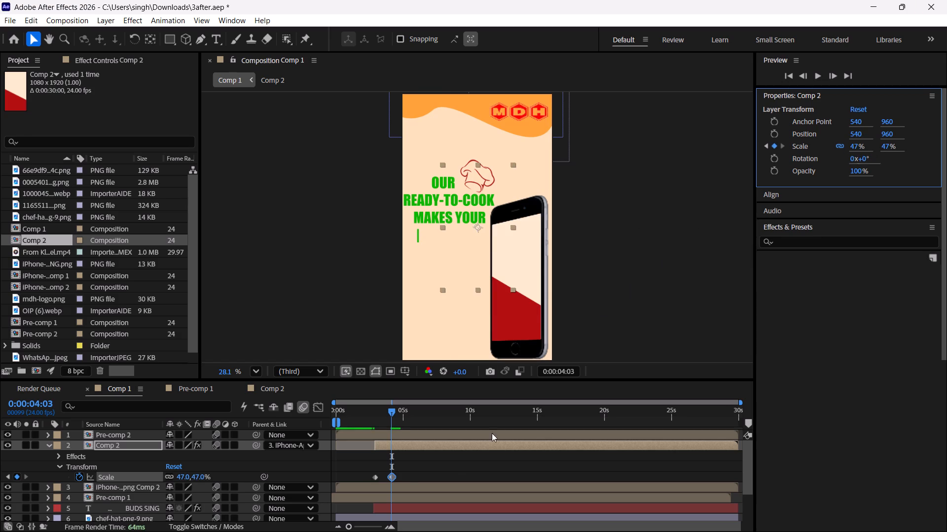
Apply Easy Ease to both Scale keyframes of the Comp 2 layer.
{"action": "left_click_drag", "start_coordinate": [408, 475], "coordinate": [358, 475]}
{"action": "left_click_drag", "start_coordinate": [410, 482], "coordinate": [375, 477]}
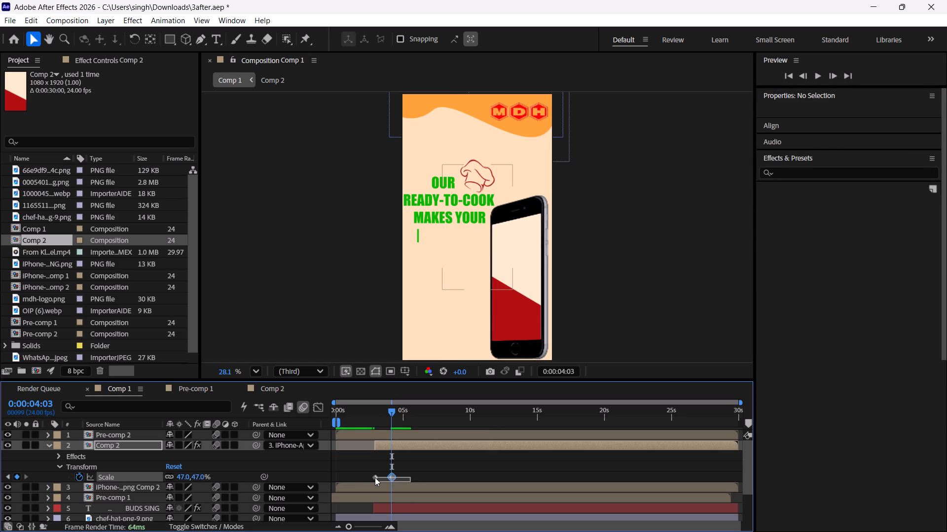
{"action": "left_click_drag", "start_coordinate": [375, 477], "coordinate": [367, 477]}
{"action": "key", "text": "F9"}
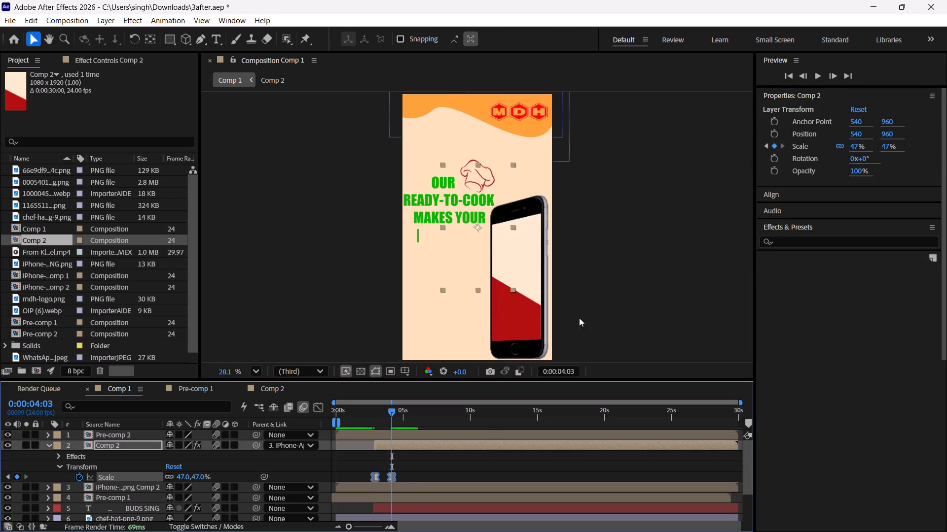
Preview Comp 1 from about 0:00:02:02 and again from 0:00:01:16 to check the phone screen's scale-in animation.
{"action": "left_click_drag", "start_coordinate": [390, 413], "coordinate": [362, 425]}
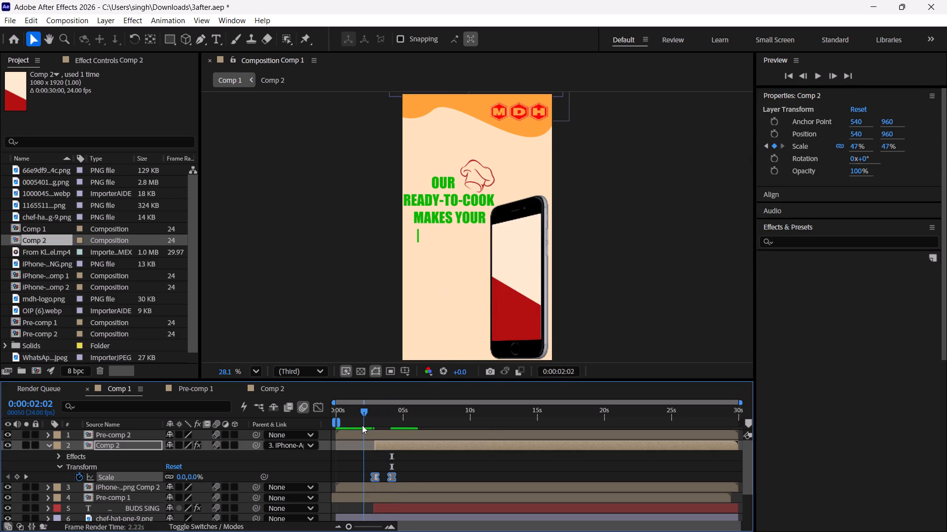
{"action": "left_click_drag", "start_coordinate": [362, 425], "coordinate": [362, 423]}
{"action": "key", "text": "space"}
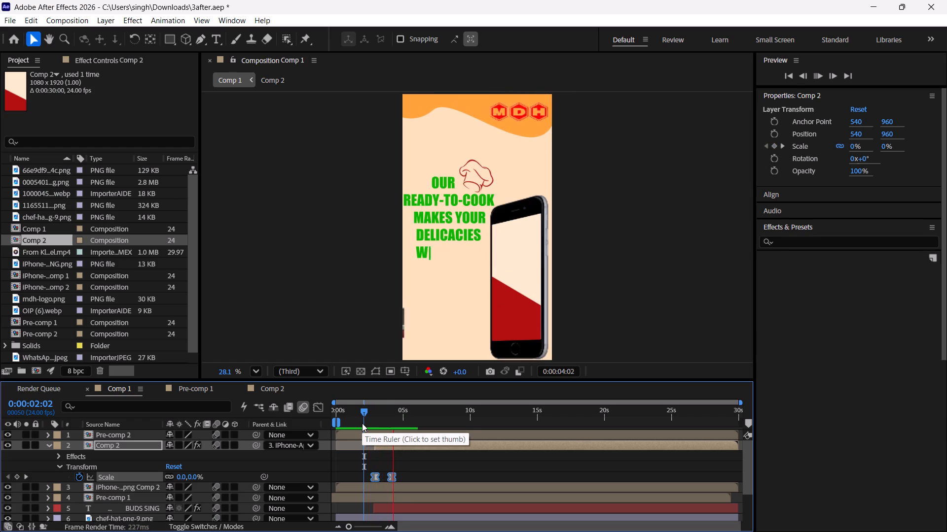
{"action": "key", "text": "space"}
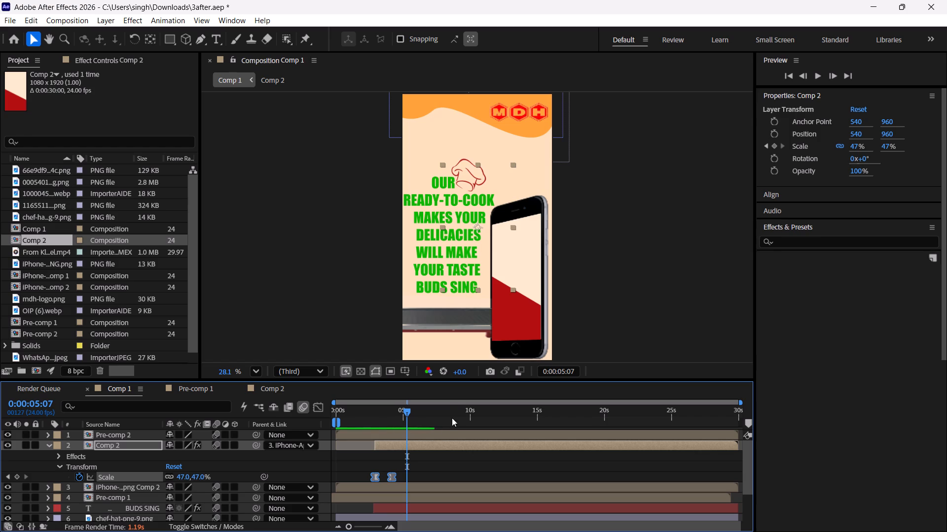
{"action": "left_click_drag", "start_coordinate": [407, 412], "coordinate": [359, 432]}
{"action": "key", "text": "space"}
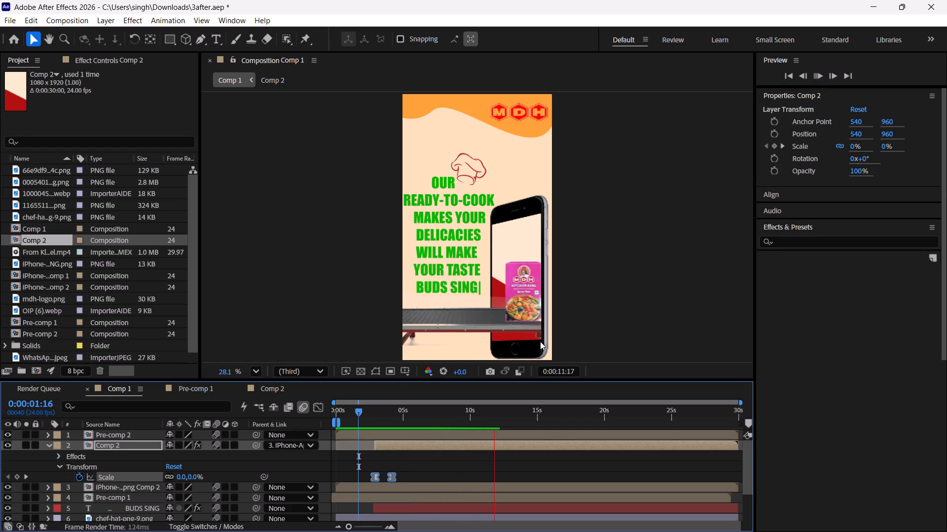
{"action": "key", "text": "space"}
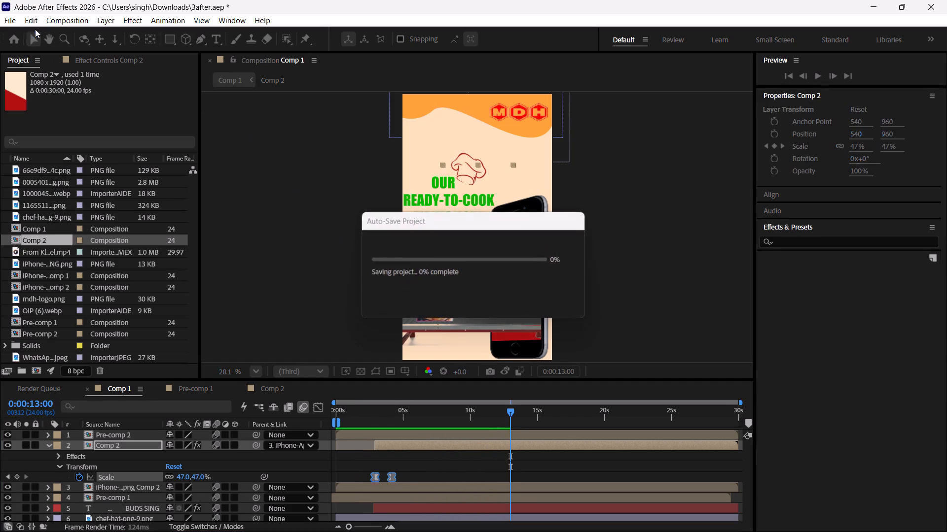
Add Comp 1 to the render queue and start rendering it as H.264 at 15 Mbps to Comp 1_2.mp4.
{"action": "left_click", "coordinate": [9, 19]}
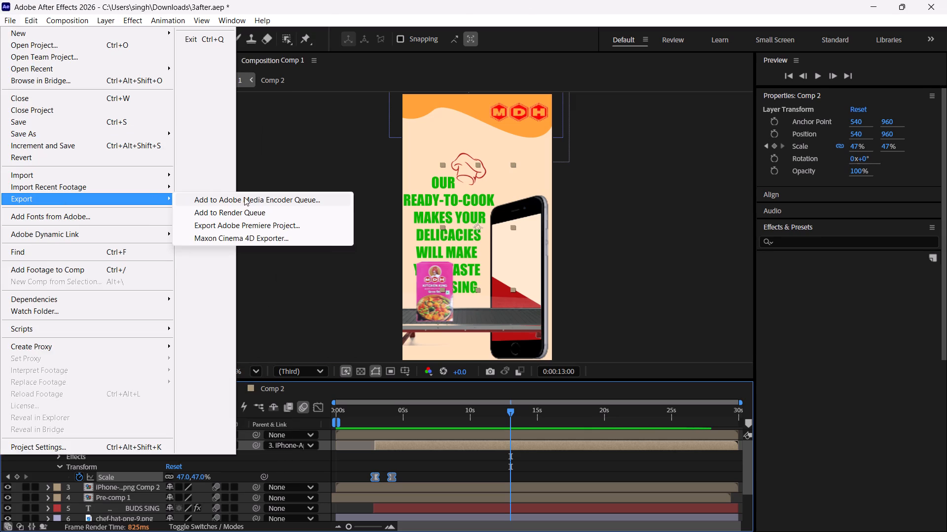
{"action": "left_click", "coordinate": [247, 210]}
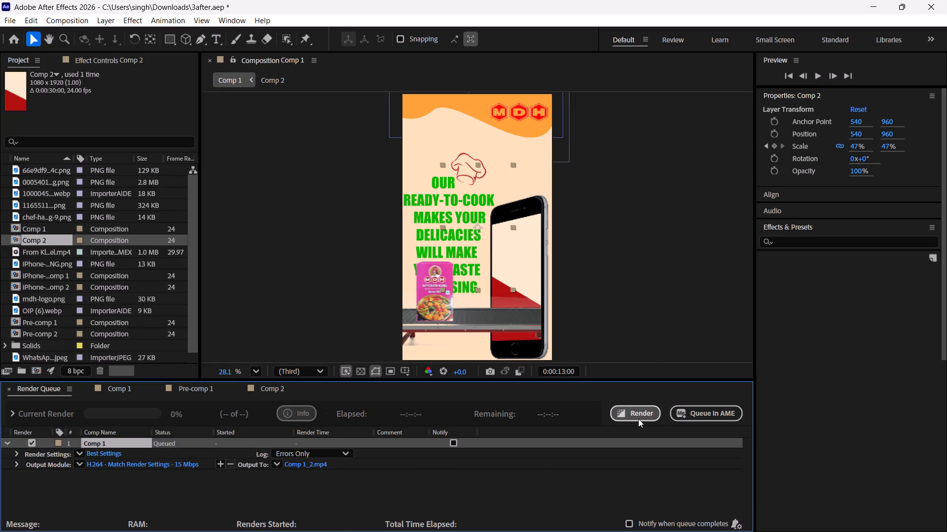
{"action": "left_click", "coordinate": [636, 415]}
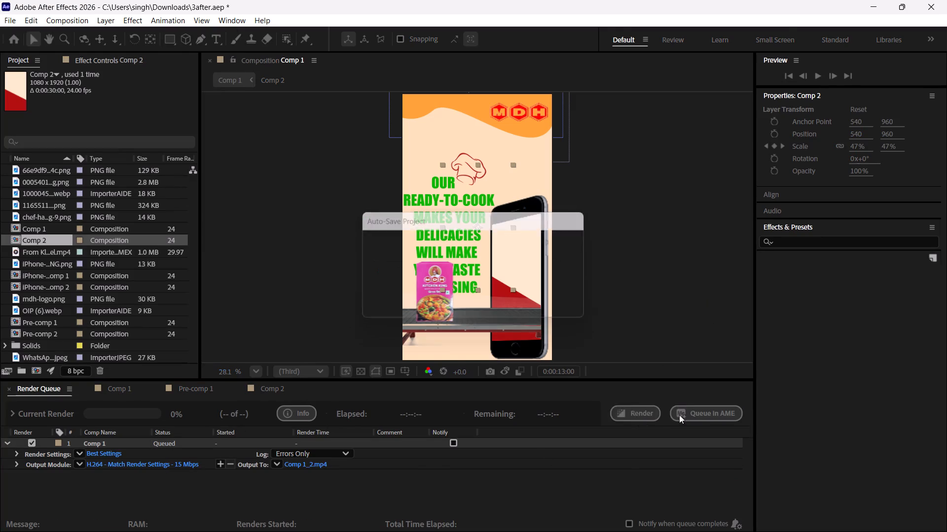
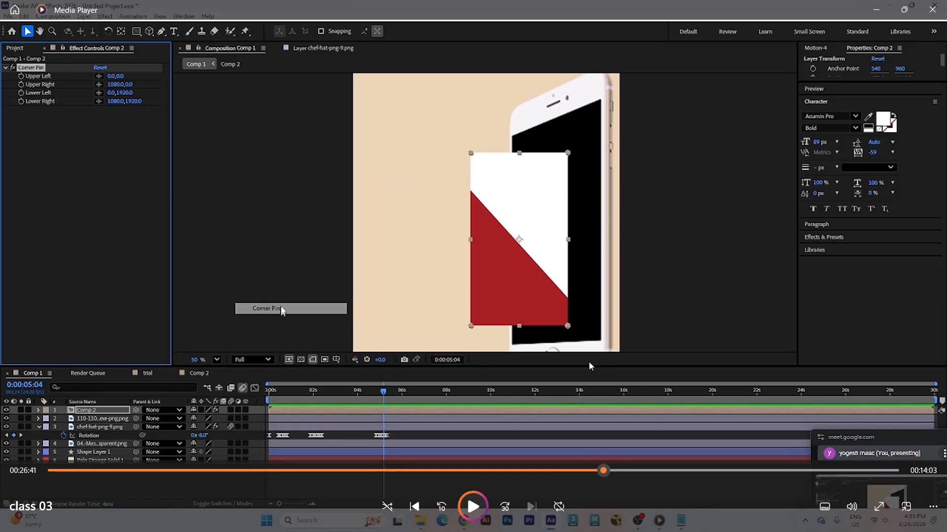
Scrub the rendered Comp 1_2 video back to its start, check its playback, and close the player.
{"action": "left_click_drag", "start_coordinate": [621, 476], "coordinate": [555, 473]}
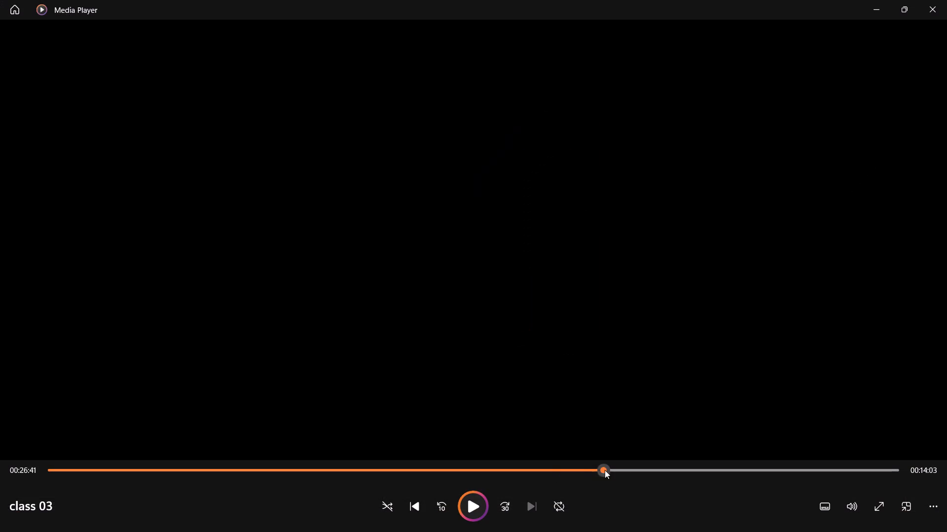
{"action": "left_click_drag", "start_coordinate": [605, 470], "coordinate": [0, 450]}
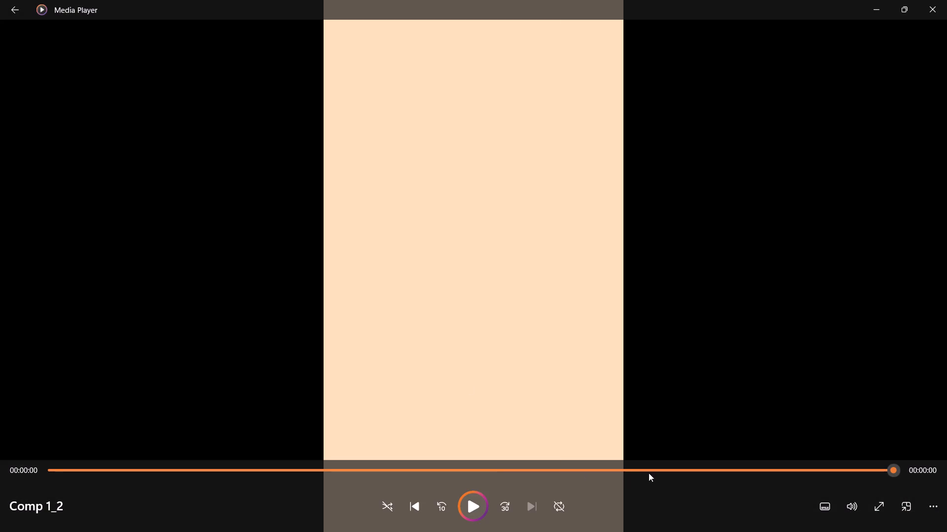
{"action": "left_click_drag", "start_coordinate": [897, 471], "coordinate": [63, 490]}
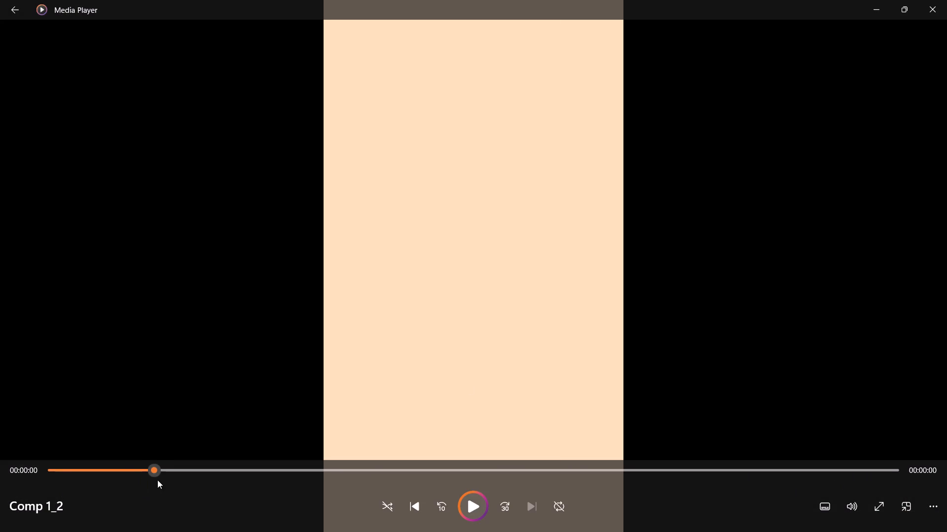
{"action": "left_click_drag", "start_coordinate": [158, 470], "coordinate": [0, 483]}
{"action": "key", "text": "space"}
{"action": "key", "text": "space"}
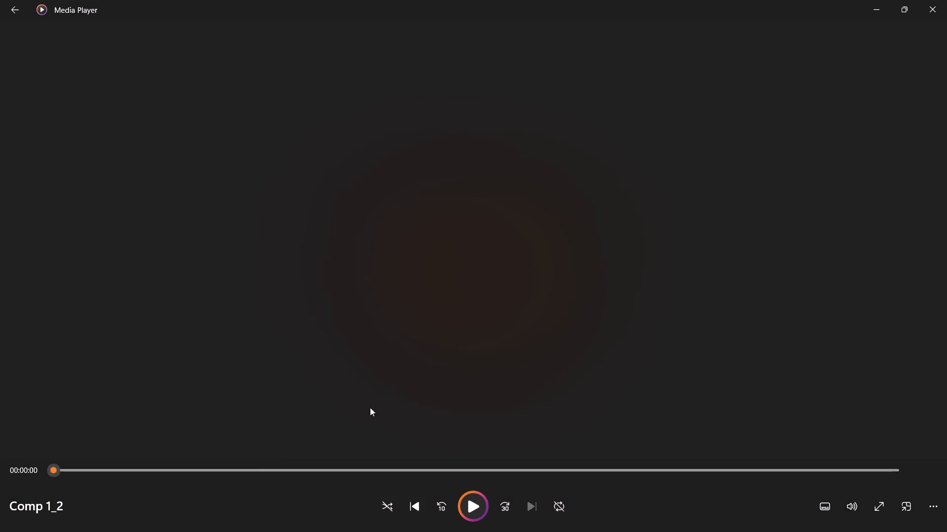
{"action": "left_click", "coordinate": [946, 0]}
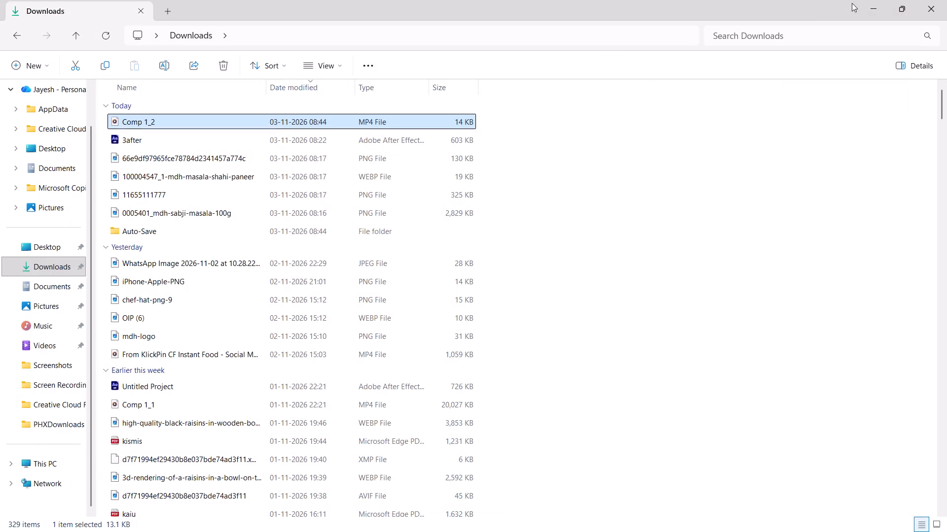
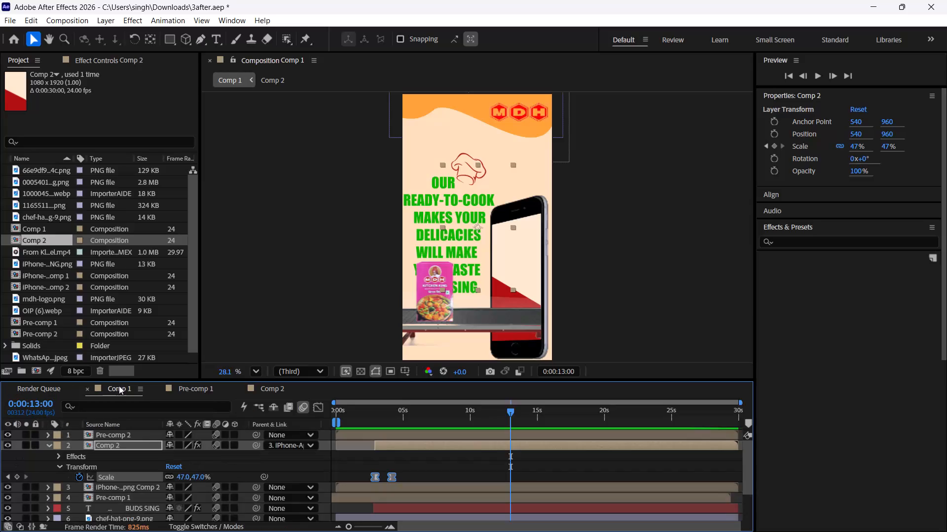
Collapse the Comp 2 layer's properties in the Comp 1 timeline and deselect the layer.
{"action": "left_click", "coordinate": [47, 448]}
{"action": "scroll", "coordinate": [278, 494], "scroll_direction": "down", "scroll_amount": 3}
{"action": "scroll", "coordinate": [273, 488], "scroll_direction": "up", "scroll_amount": 3}
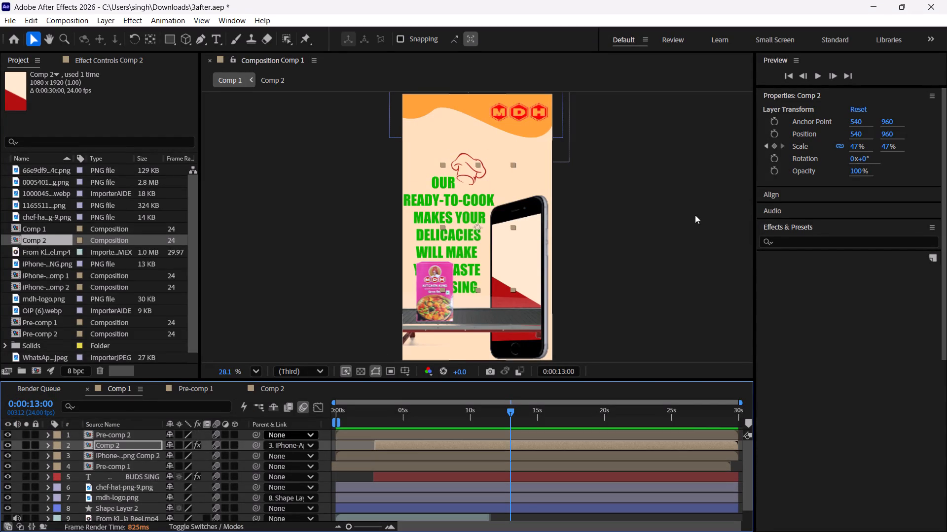
{"action": "left_click", "coordinate": [696, 214]}
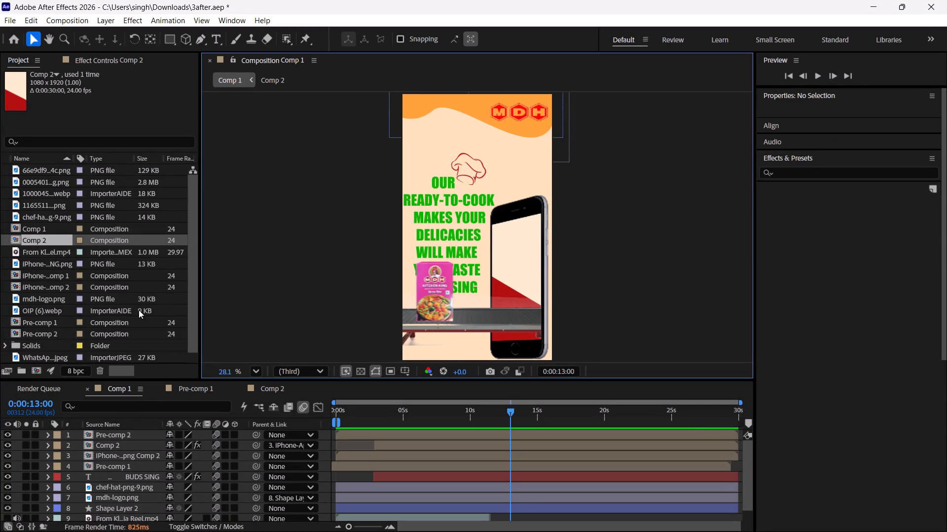
Add Comp 1 to the Render Queue again and render it as an H.264 video to Comp 1_3.mp4.
{"action": "left_click", "coordinate": [1, 16]}
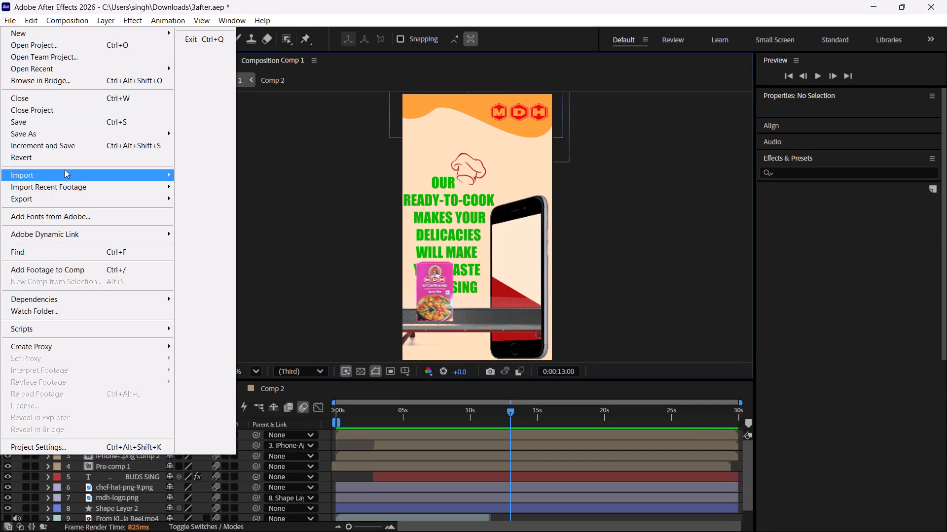
{"action": "left_click", "coordinate": [62, 203]}
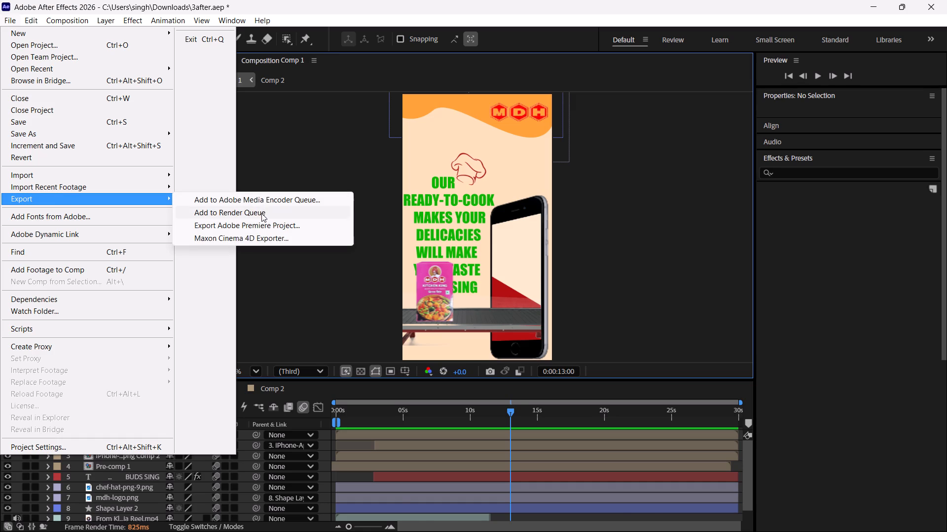
{"action": "left_click", "coordinate": [261, 213]}
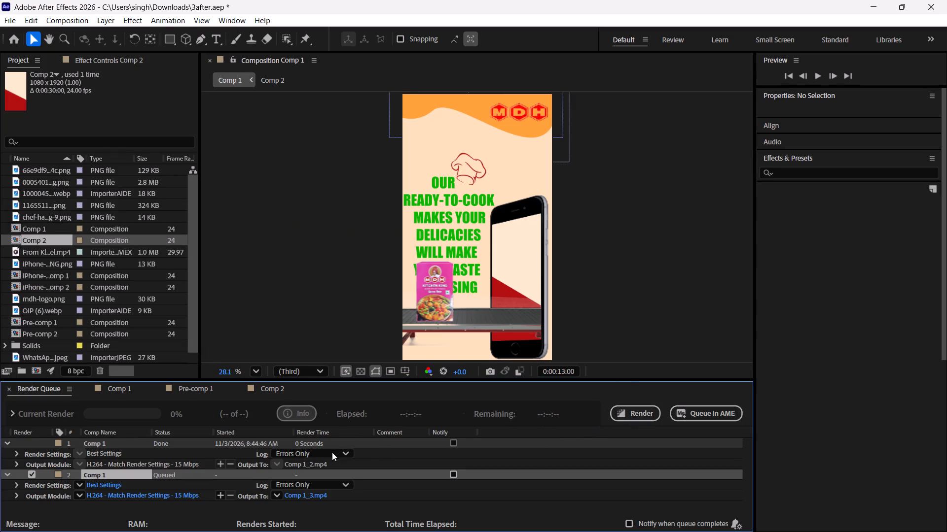
{"action": "left_click", "coordinate": [634, 408]}
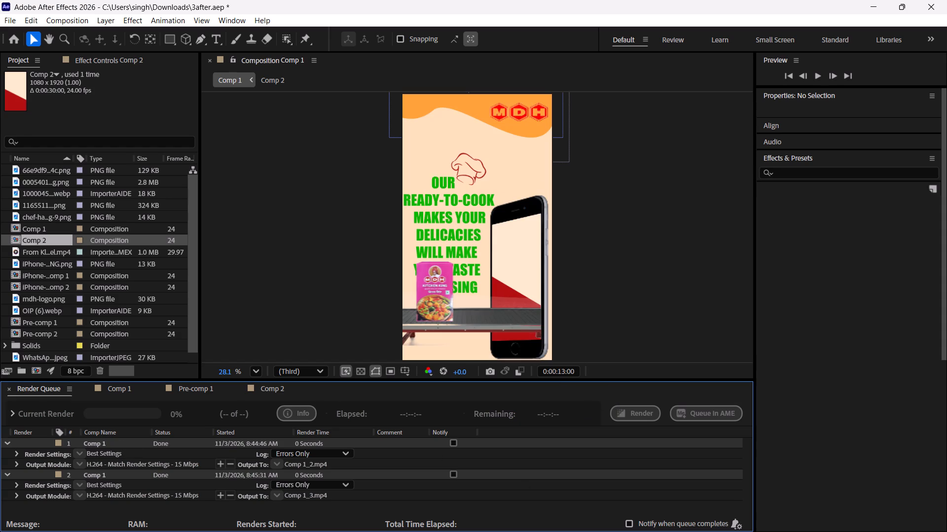
Open the rendered Comp 1_3 video from File Explorer to check it, close the player and return to After Effects.
{"action": "left_click", "coordinate": [460, 517]}
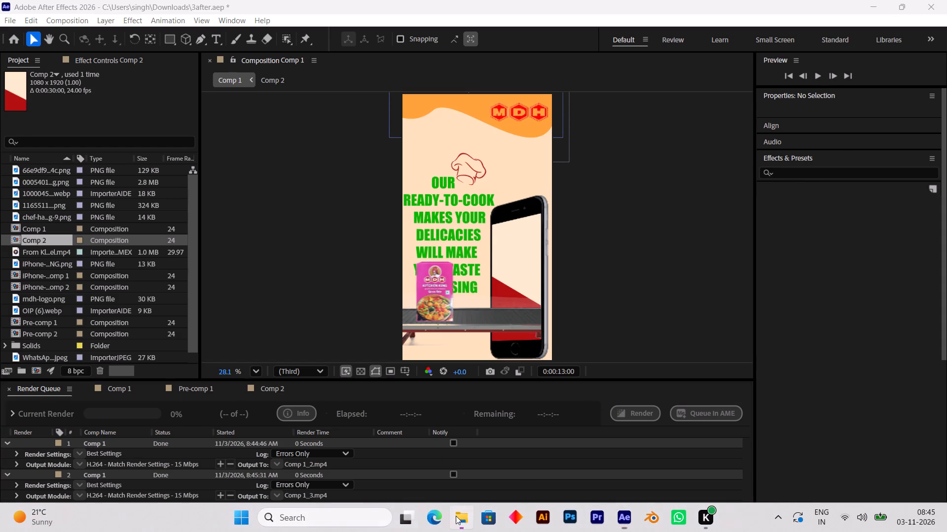
{"action": "double_click", "coordinate": [201, 128]}
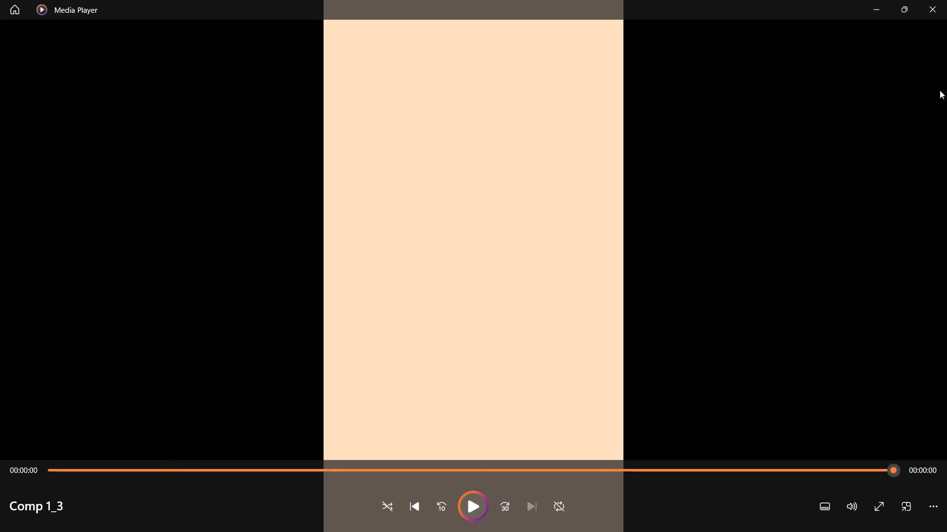
{"action": "left_click", "coordinate": [946, 0]}
{"action": "left_click", "coordinate": [618, 512]}
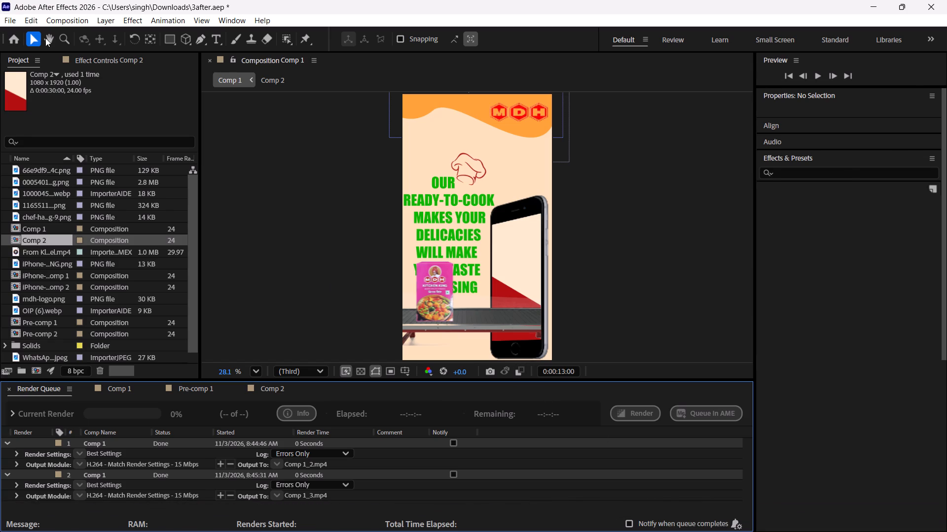
Close the Pre-comp 1 and Comp 2 timelines, leaving the Comp 1 timeline open.
{"action": "left_click", "coordinate": [114, 386]}
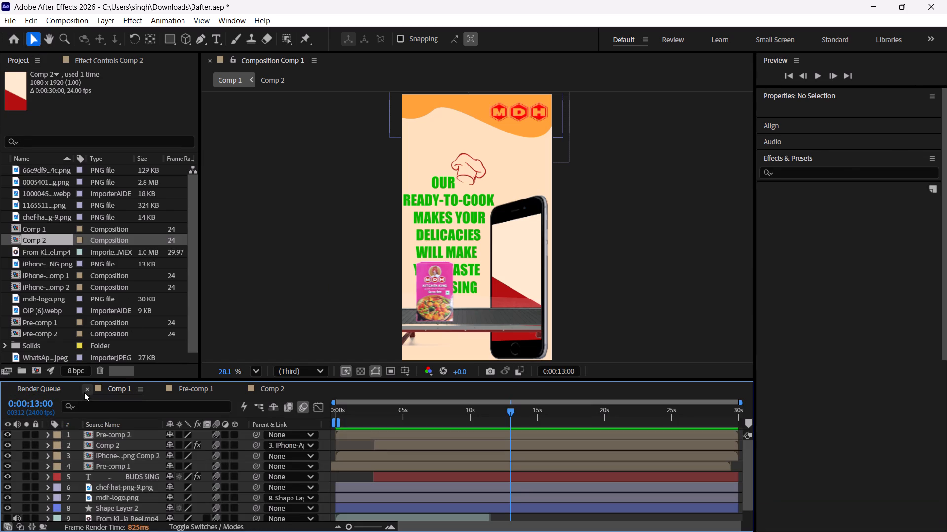
{"action": "left_click", "coordinate": [184, 388]}
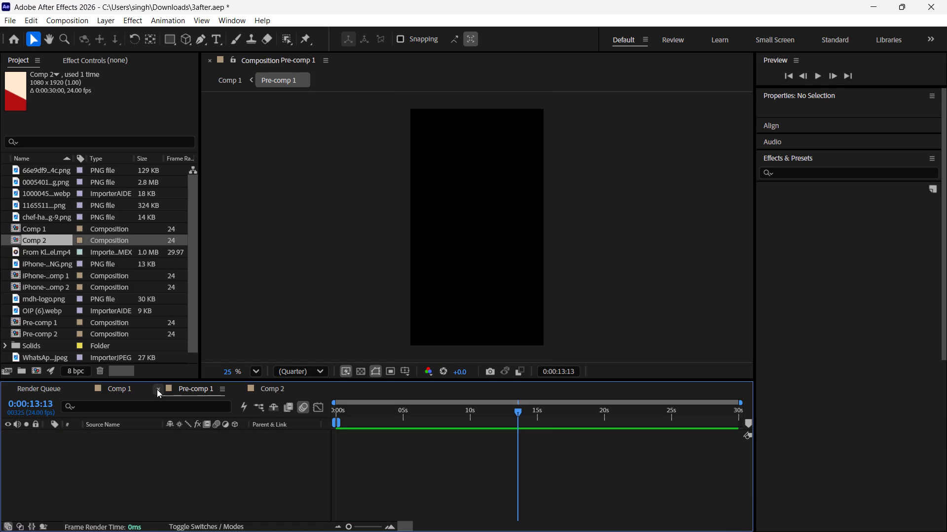
{"action": "left_click", "coordinate": [157, 389]}
{"action": "left_click", "coordinate": [160, 390]}
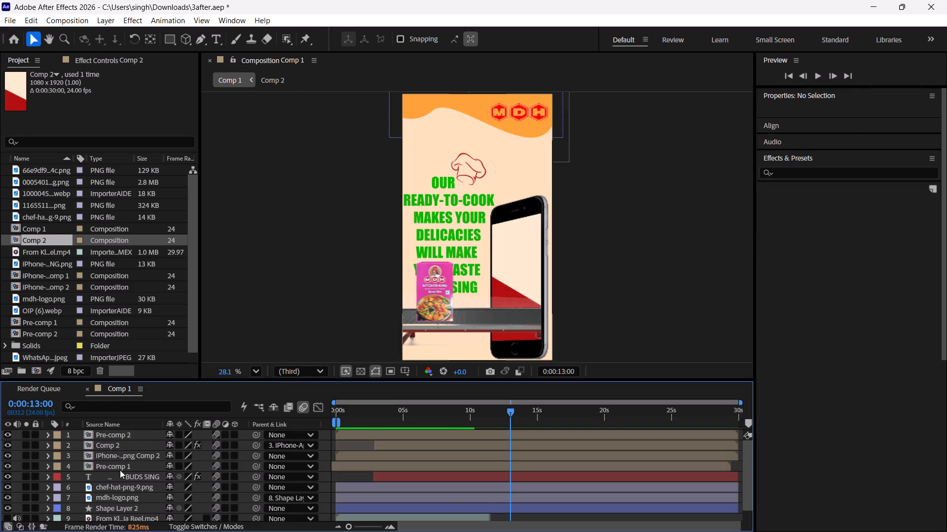
Look through Comp 1's layers and the project items, inspect the contents of Comp 2, and return to Comp 1.
{"action": "scroll", "coordinate": [120, 470], "scroll_direction": "down", "scroll_amount": 3}
{"action": "scroll", "coordinate": [120, 470], "scroll_direction": "up", "scroll_amount": 7}
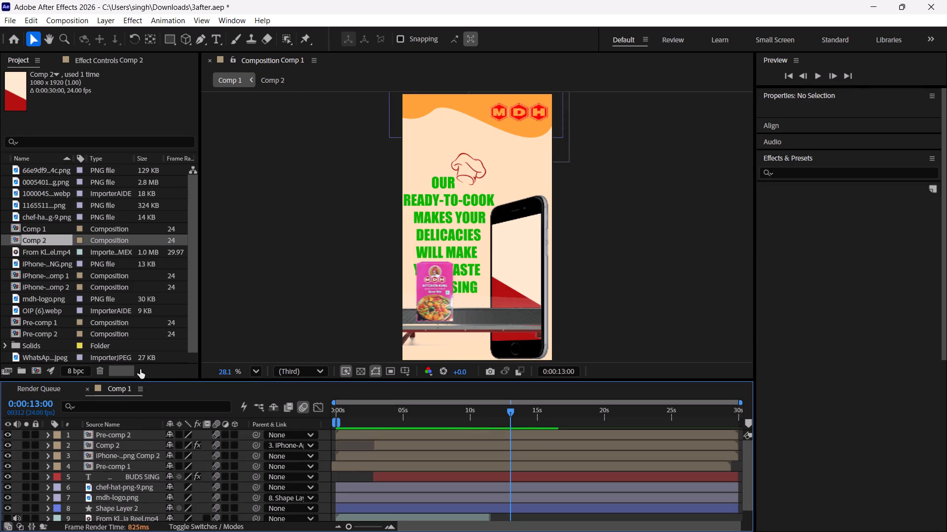
{"action": "scroll", "coordinate": [96, 313], "scroll_direction": "down", "scroll_amount": 3}
{"action": "scroll", "coordinate": [96, 313], "scroll_direction": "up", "scroll_amount": 2}
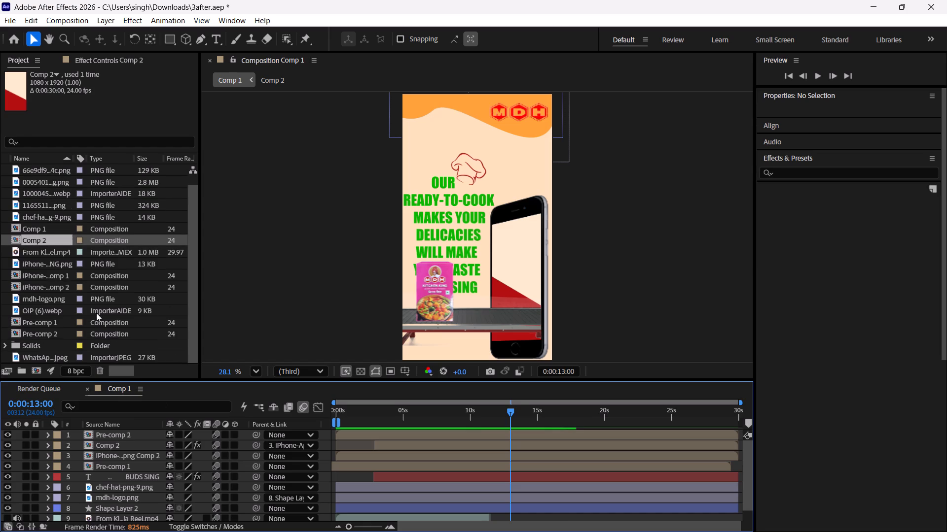
{"action": "scroll", "coordinate": [96, 313], "scroll_direction": "up", "scroll_amount": 1}
{"action": "left_click", "coordinate": [267, 207]}
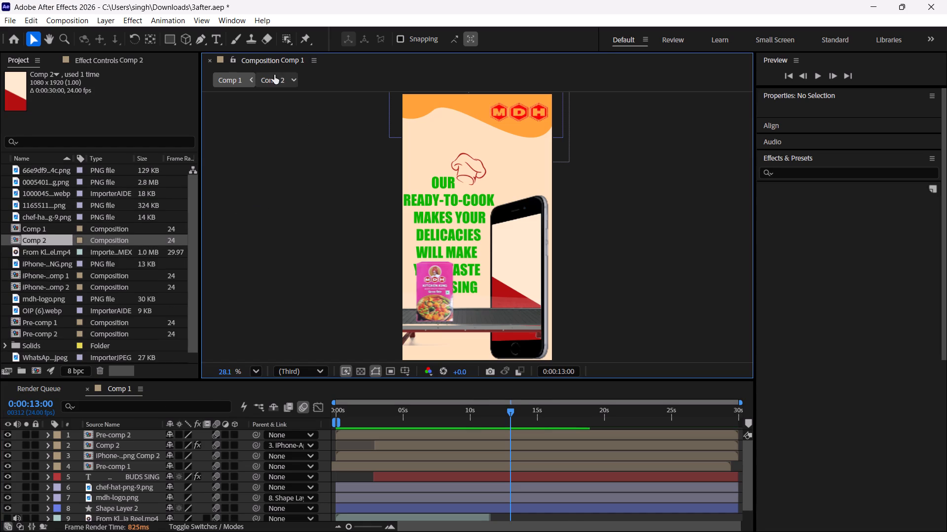
{"action": "left_click", "coordinate": [274, 75]}
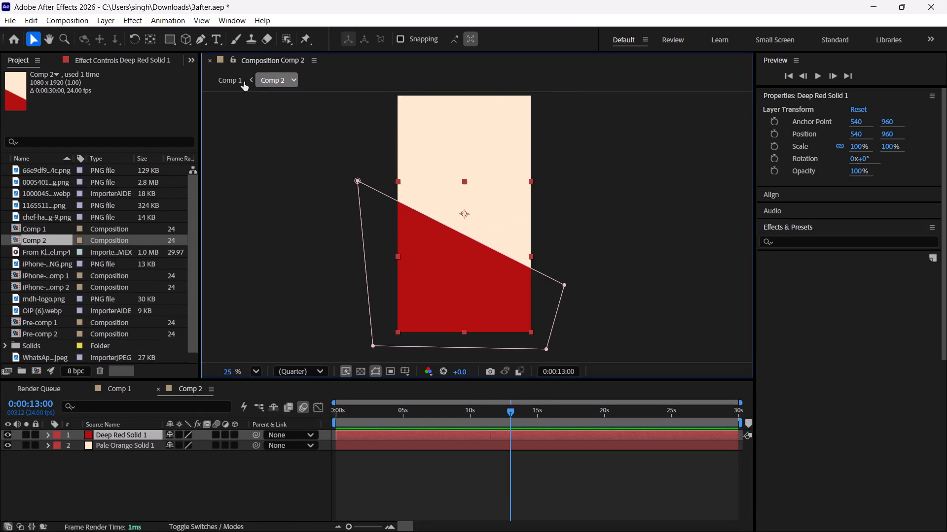
{"action": "left_click", "coordinate": [244, 82]}
{"action": "left_click", "coordinate": [294, 185]}
Add Comp 1 to the Render Queue once more and render it as an H.264 video to Comp 1_4.mp4.
{"action": "left_click", "coordinate": [14, 21]}
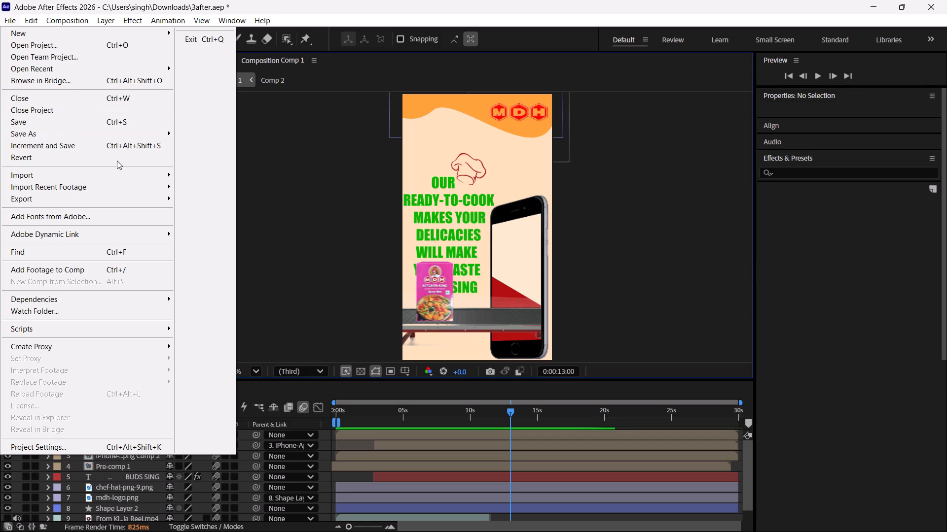
{"action": "left_click", "coordinate": [207, 211]}
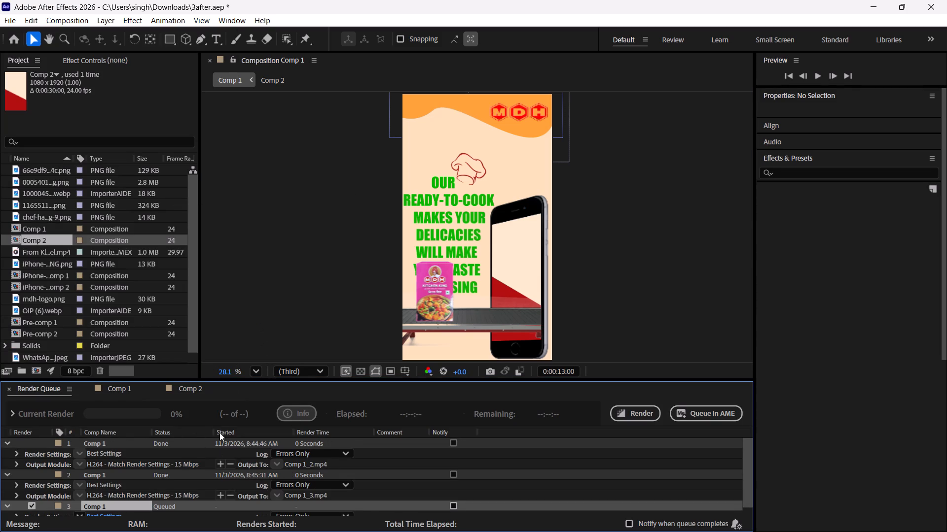
{"action": "scroll", "coordinate": [248, 468], "scroll_direction": "down", "scroll_amount": 3}
{"action": "scroll", "coordinate": [251, 464], "scroll_direction": "up", "scroll_amount": 3}
{"action": "scroll", "coordinate": [253, 459], "scroll_direction": "down", "scroll_amount": 3}
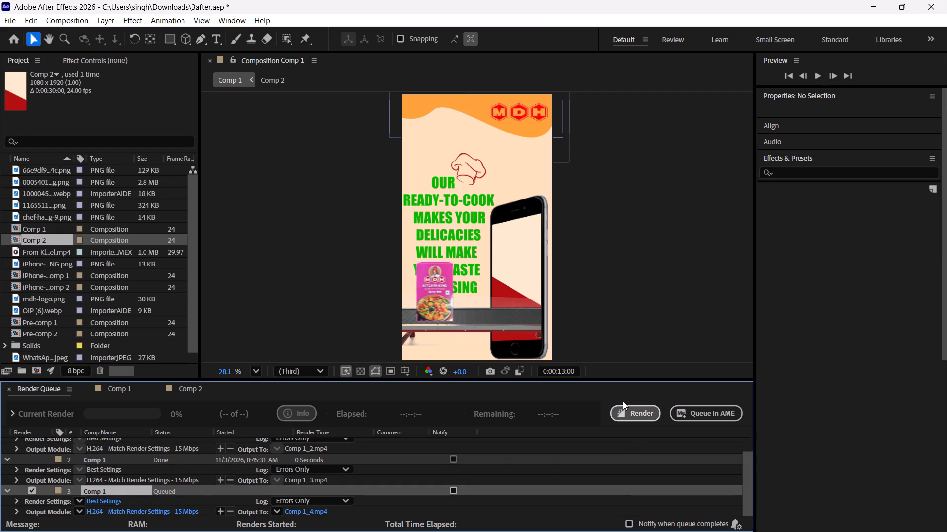
{"action": "left_click", "coordinate": [629, 419]}
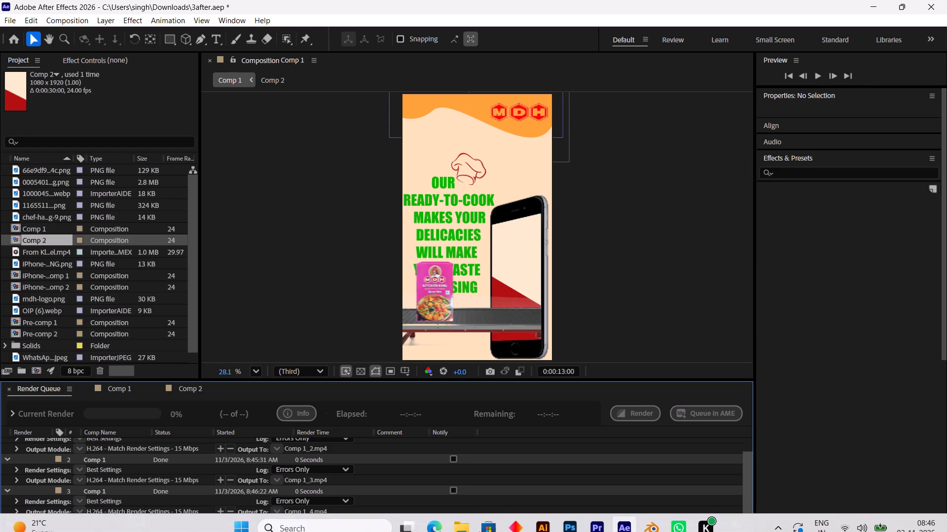
Open the rendered Comp 1_4 video from File Explorer to check it, close the player and minimize the Downloads folder.
{"action": "left_click", "coordinate": [462, 516]}
{"action": "double_click", "coordinate": [215, 125]}
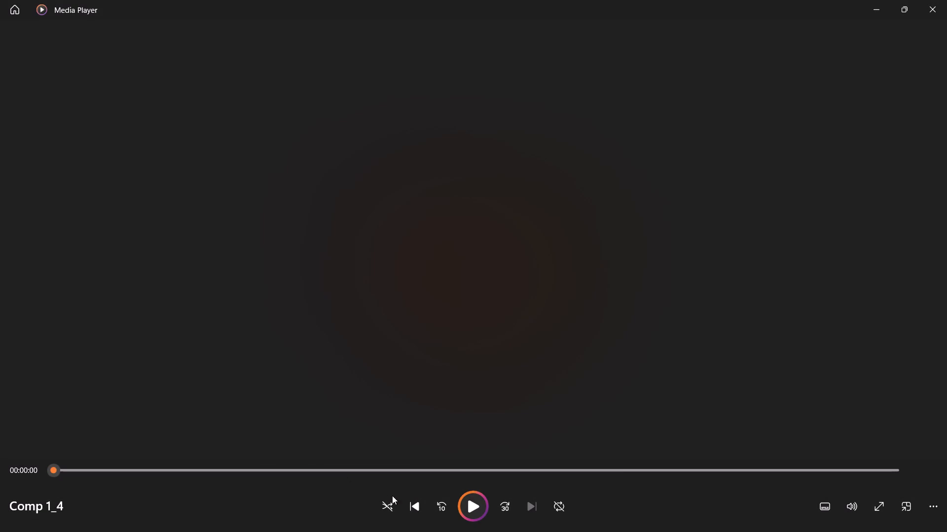
{"action": "left_click", "coordinate": [946, 0]}
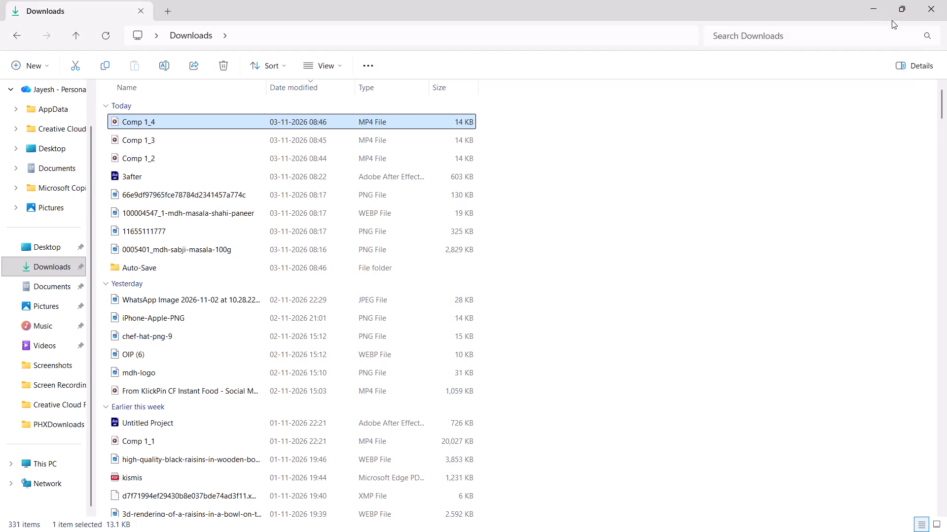
{"action": "left_click", "coordinate": [885, 5]}
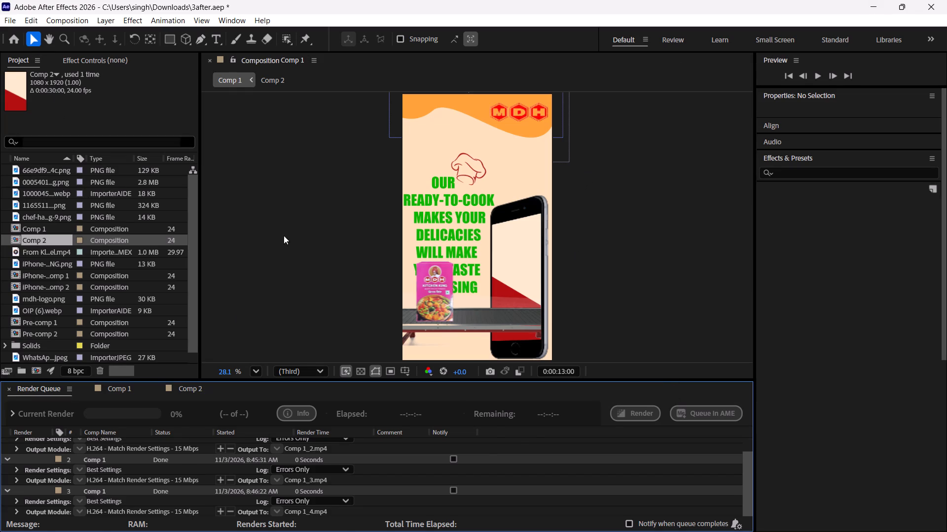
Move Comp 1's current time to the start and step forward two frames to 0:00:00:02.
{"action": "left_click", "coordinate": [329, 268]}
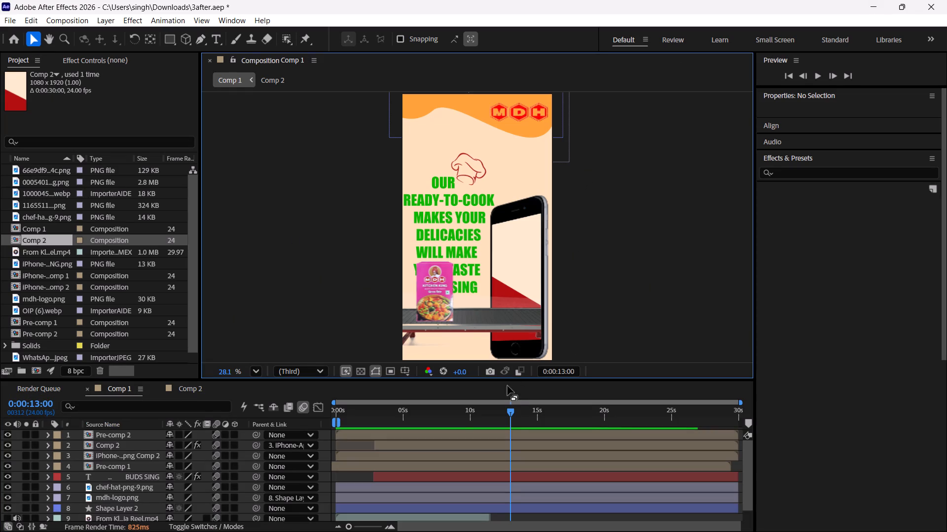
{"action": "left_click_drag", "start_coordinate": [510, 414], "coordinate": [136, 443]}
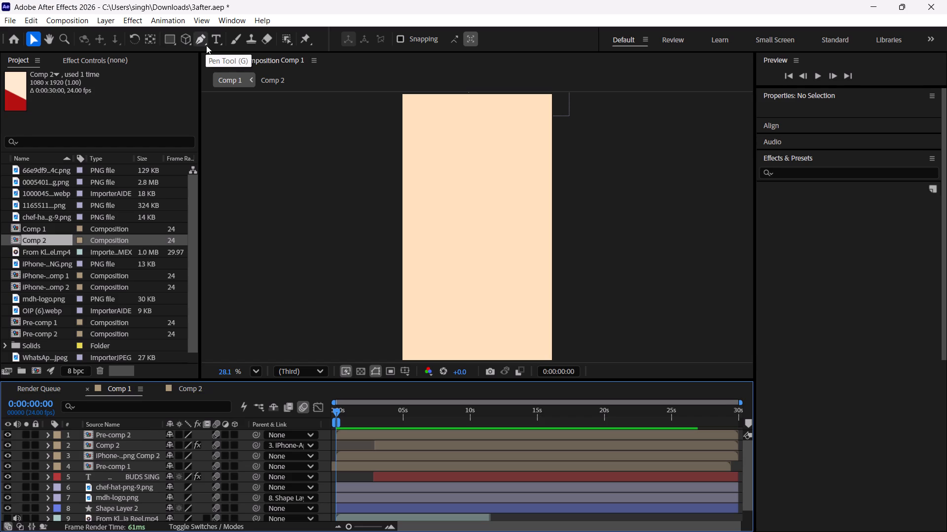
{"action": "key", "text": "ctrl+Right"}
{"action": "key", "text": "ctrl+Right"}
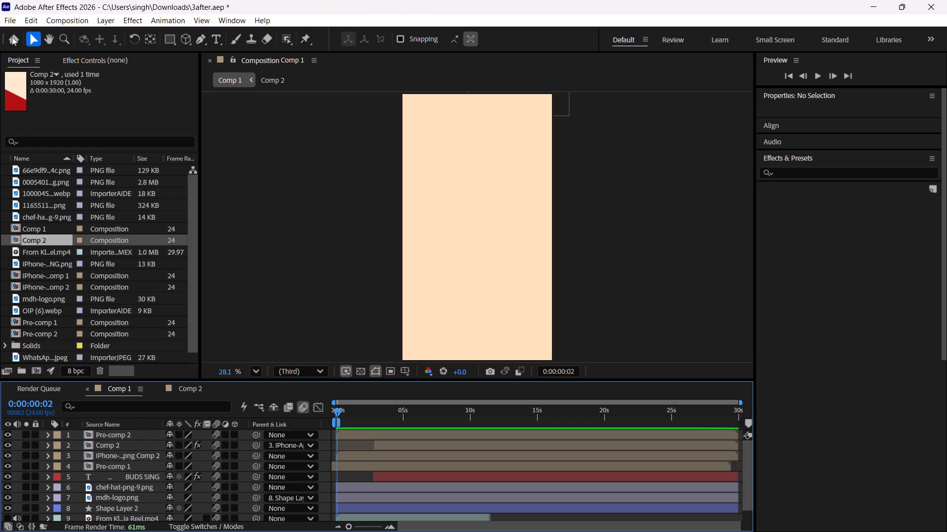
Examine where Comp 2 and Comp 1 are used in the project and the Comp 2 layer's Corner Pin effect settings.
{"action": "left_click", "coordinate": [53, 75]}
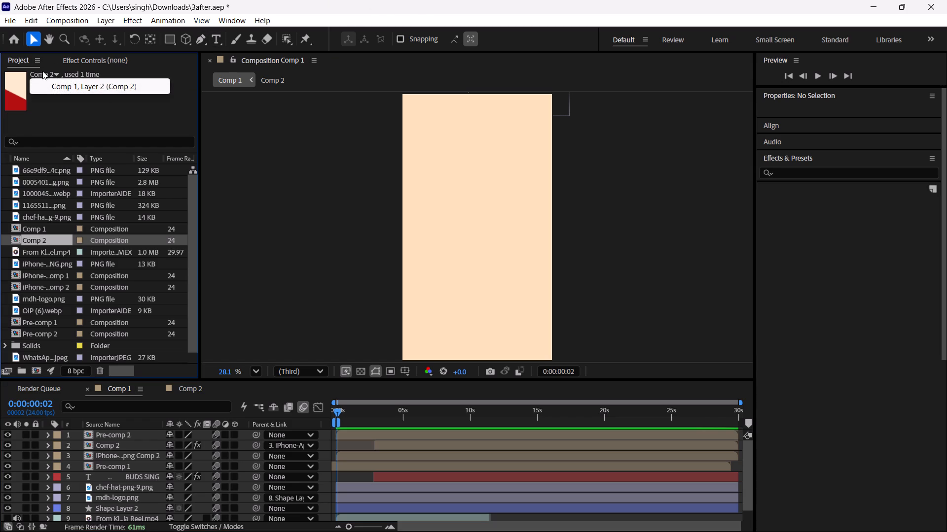
{"action": "left_click", "coordinate": [56, 74]}
{"action": "left_click", "coordinate": [113, 87]}
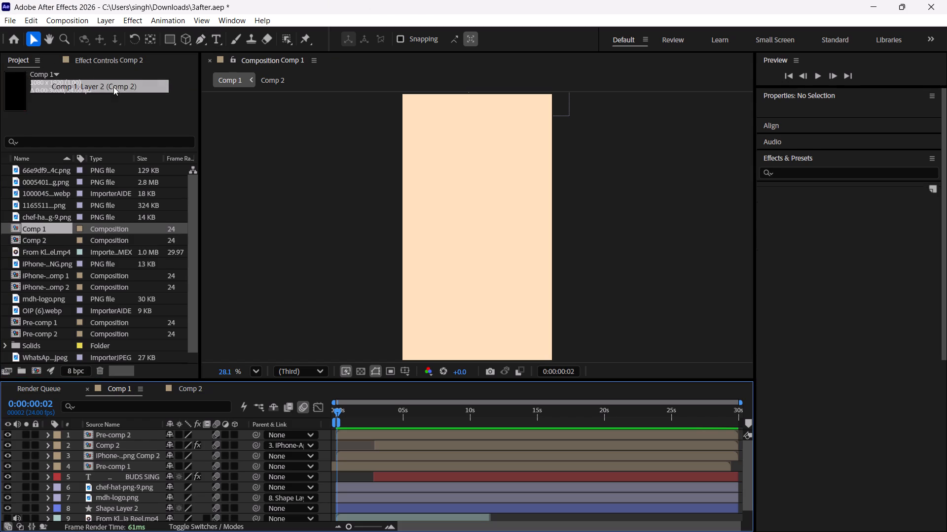
{"action": "left_click", "coordinate": [48, 72]}
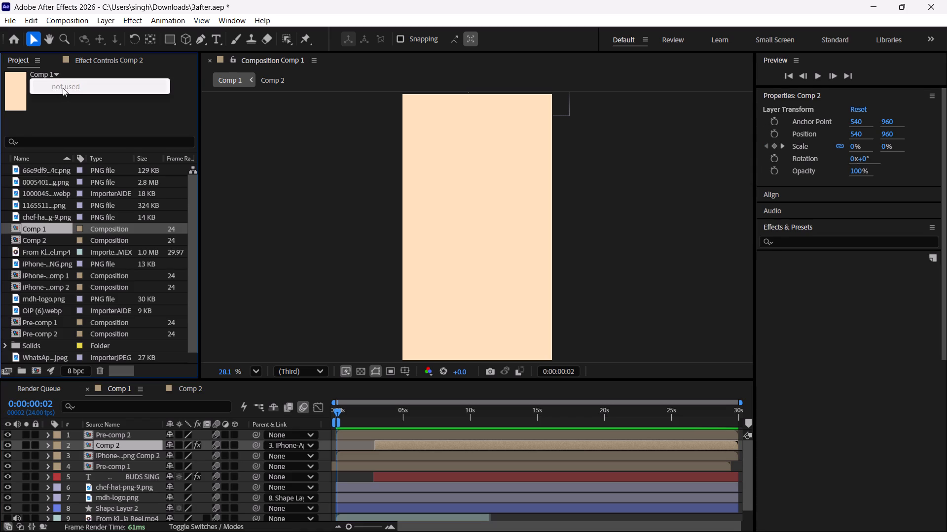
{"action": "left_click", "coordinate": [74, 105]}
{"action": "left_click", "coordinate": [97, 62]}
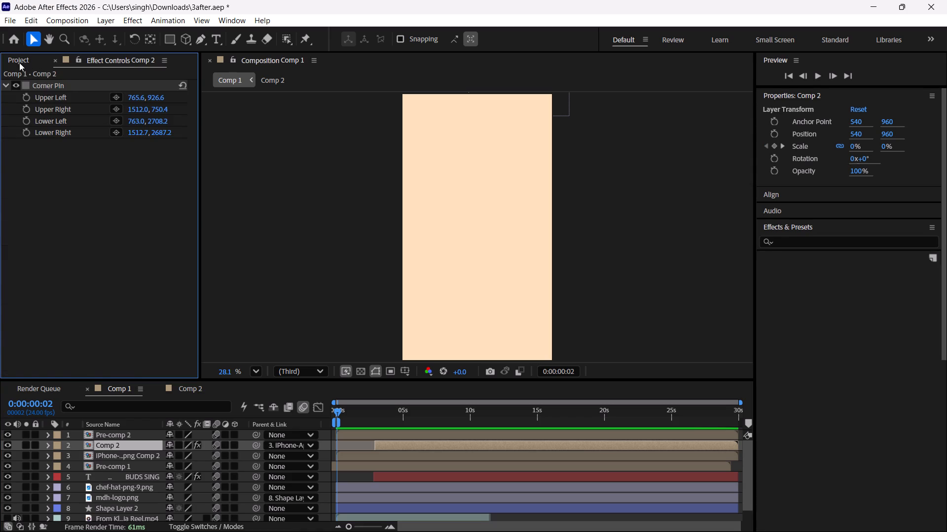
{"action": "left_click", "coordinate": [19, 63]}
{"action": "left_click", "coordinate": [110, 101]}
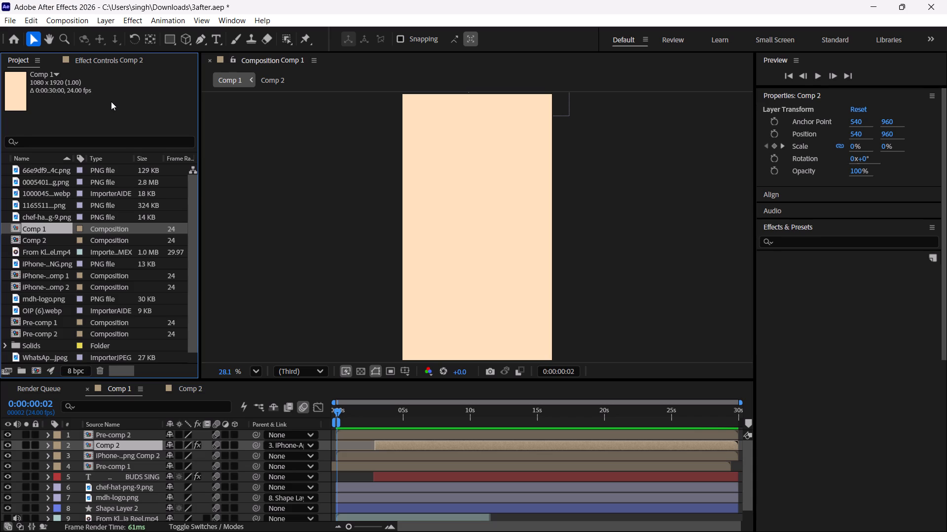
{"action": "left_click", "coordinate": [260, 232]}
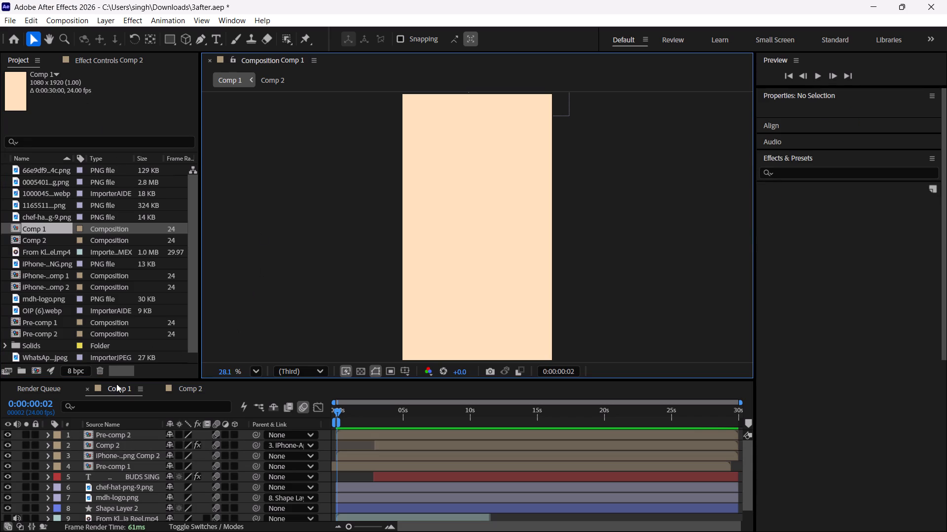
Preview the playback of the Comp 1 timeline from 0:00:00:02.
{"action": "left_click", "coordinate": [110, 385]}
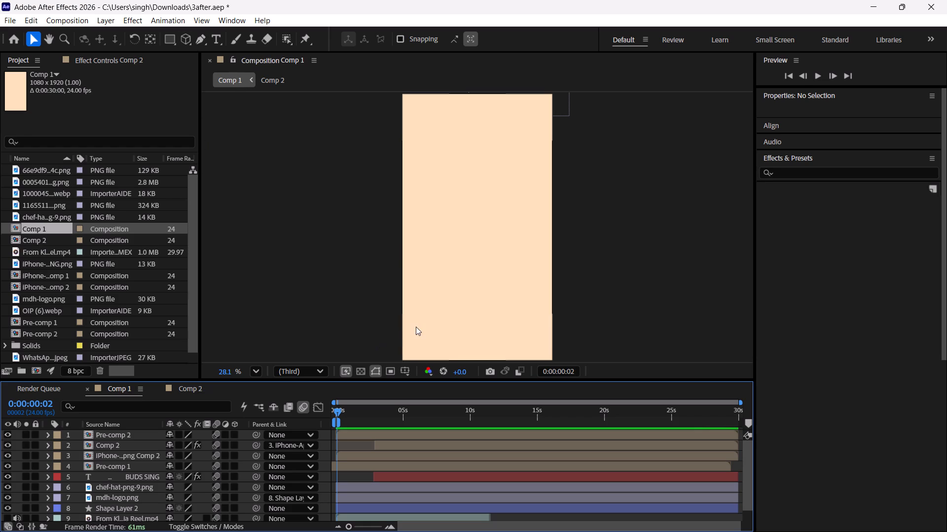
{"action": "key", "text": "space"}
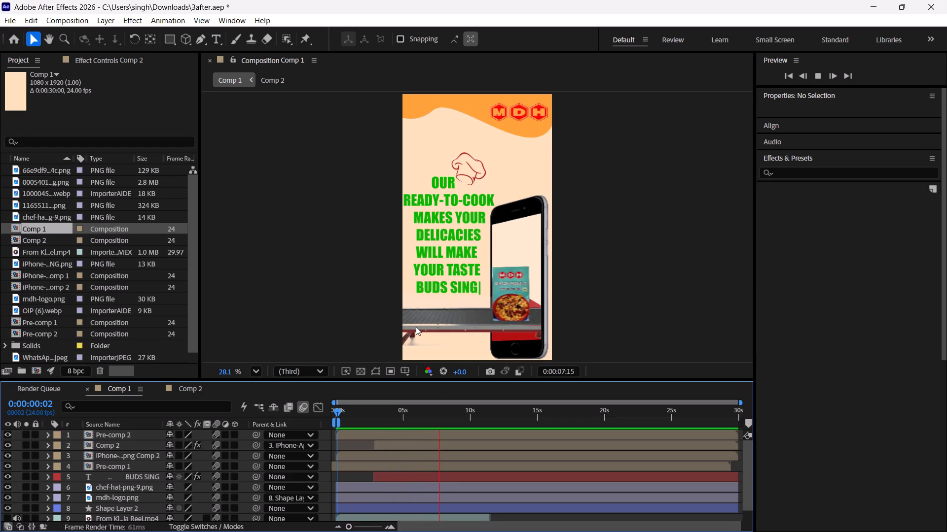
Stop the Comp 1 preview and check its composition settings, leaving them without changes.
{"action": "key", "text": "space"}
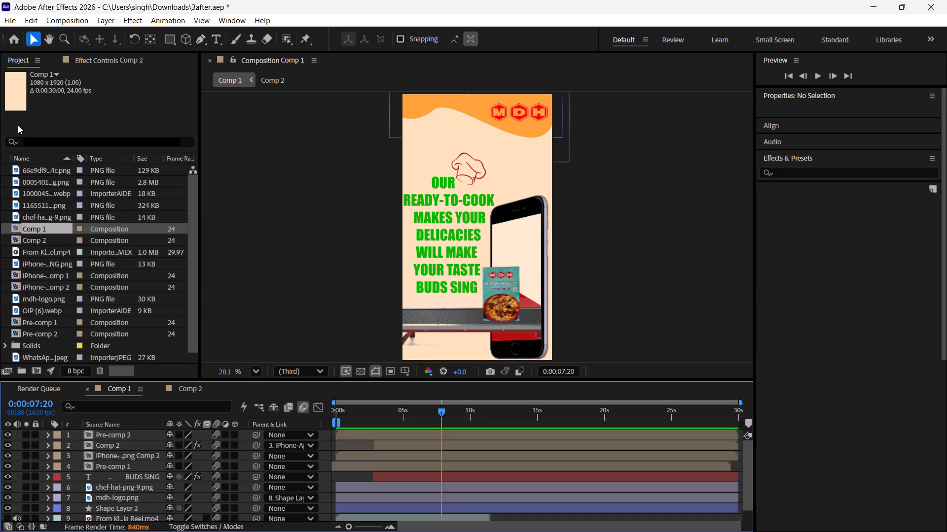
{"action": "left_click", "coordinate": [66, 16]}
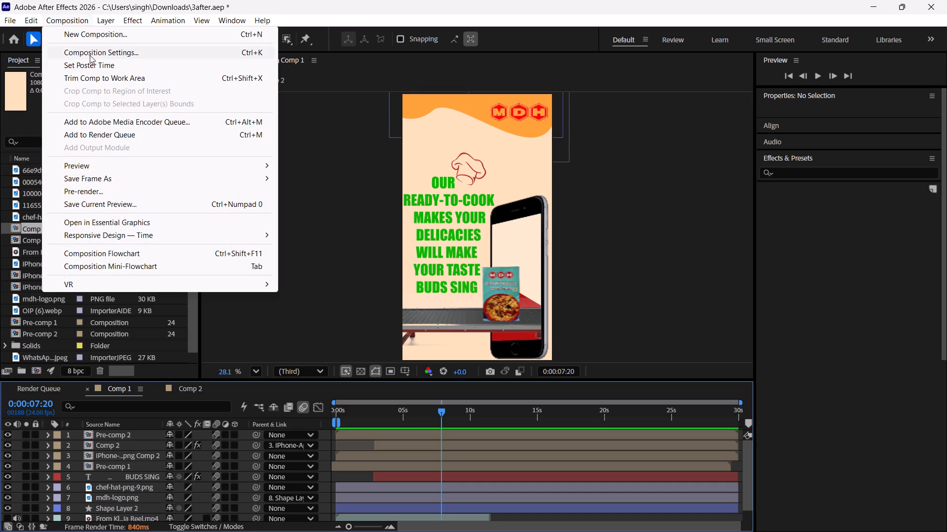
{"action": "left_click", "coordinate": [125, 53]}
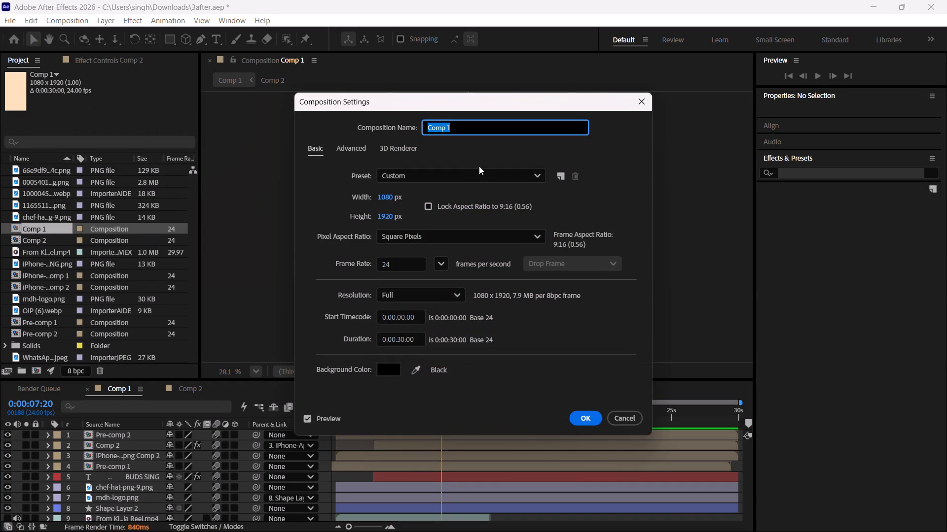
{"action": "left_click", "coordinate": [644, 100]}
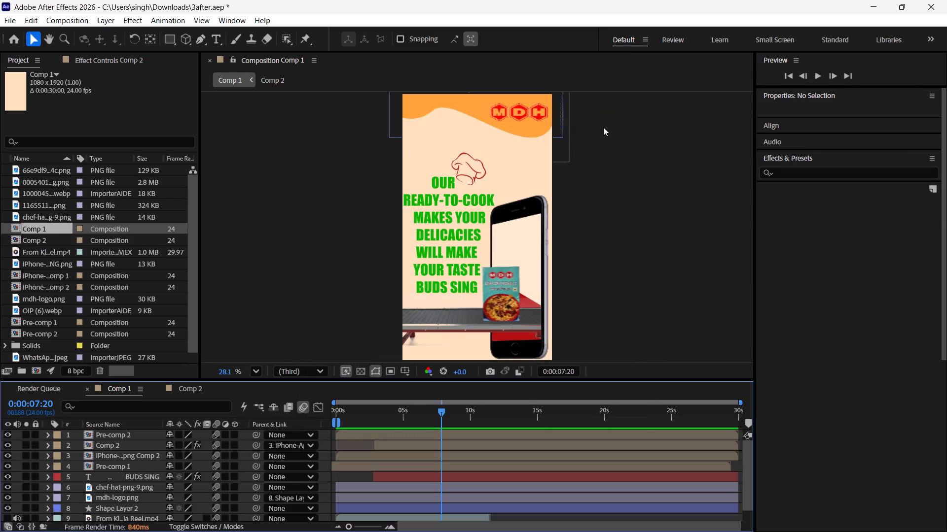
Add Comp 1 to the render queue, review the queued and finished items, and return to the Comp 1 timeline.
{"action": "key", "text": "ctrl+m"}
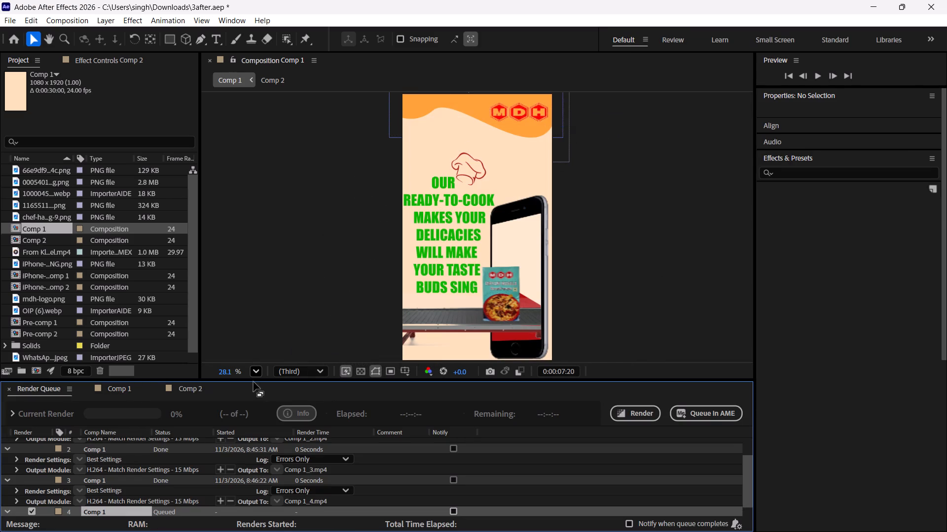
{"action": "left_click", "coordinate": [82, 461]}
{"action": "left_click", "coordinate": [80, 459]}
{"action": "scroll", "coordinate": [335, 476], "scroll_direction": "up", "scroll_amount": 4}
{"action": "scroll", "coordinate": [338, 473], "scroll_direction": "down", "scroll_amount": 5}
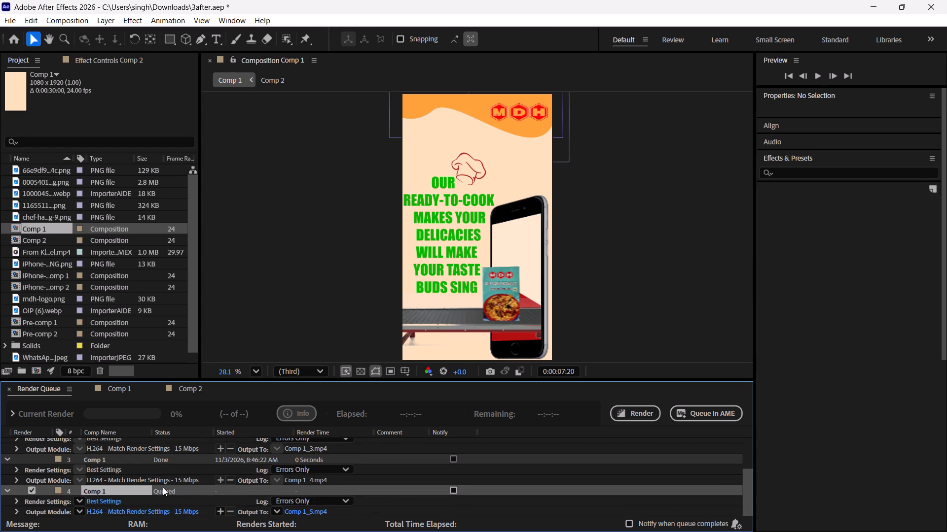
{"action": "scroll", "coordinate": [351, 494], "scroll_direction": "up", "scroll_amount": 5}
{"action": "scroll", "coordinate": [350, 483], "scroll_direction": "down", "scroll_amount": 5}
{"action": "scroll", "coordinate": [347, 479], "scroll_direction": "up", "scroll_amount": 4}
{"action": "left_click", "coordinate": [663, 320]}
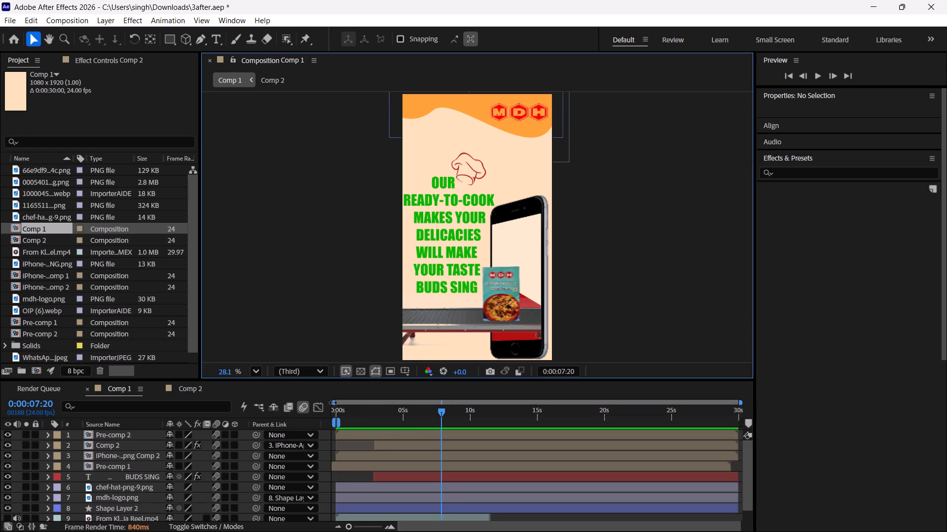
Extend the end of Comp 1's work area to the composition's end at 30 s.
{"action": "left_click_drag", "start_coordinate": [333, 402], "coordinate": [764, 422]}
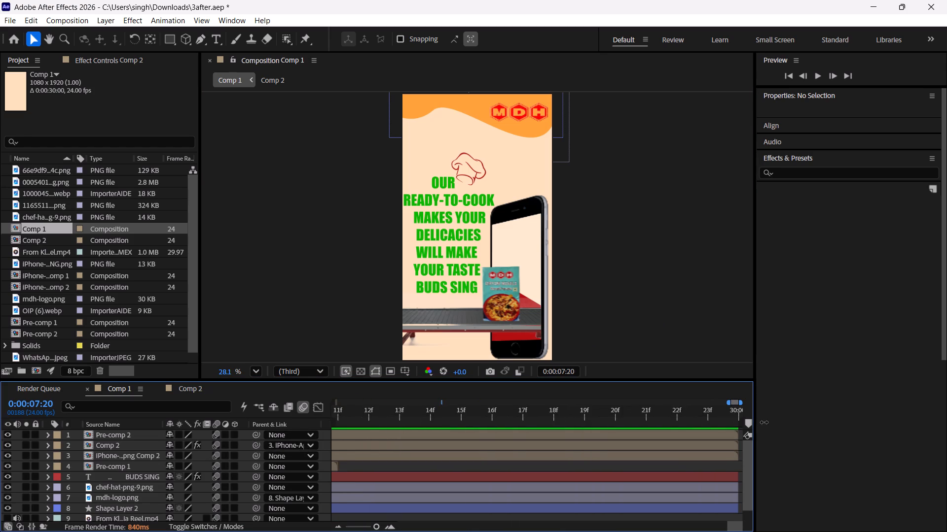
{"action": "left_click_drag", "start_coordinate": [764, 422], "coordinate": [239, 414]}
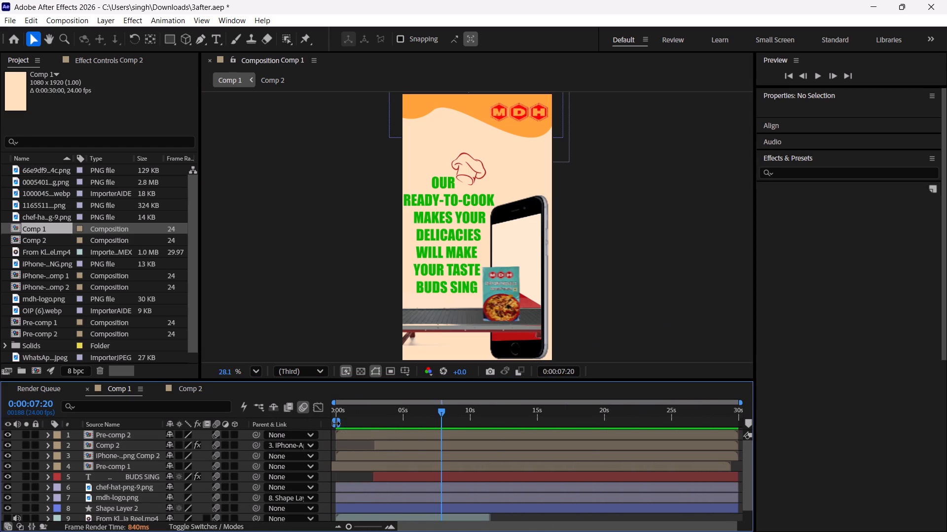
{"action": "left_click_drag", "start_coordinate": [340, 424], "coordinate": [802, 466]}
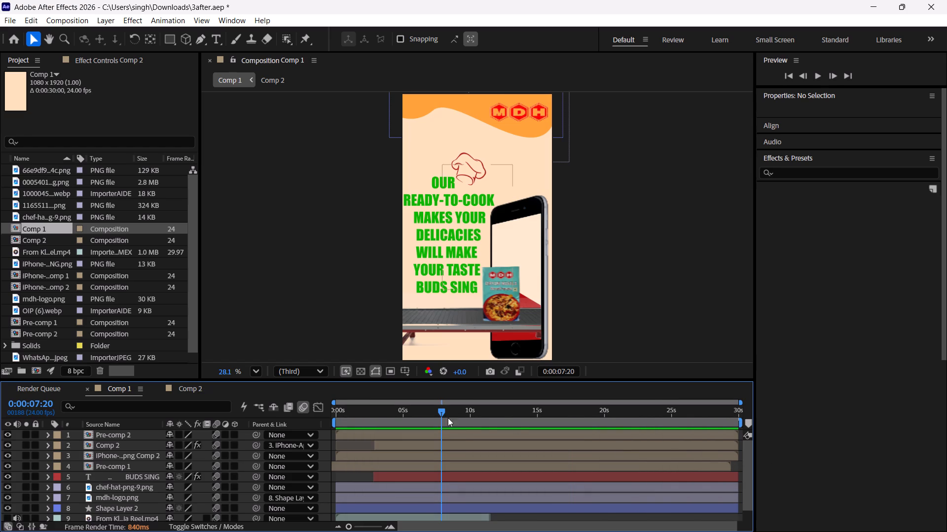
Scrub through Comp 1's timeline to check the animation and return the current time to 0:00:00:00.
{"action": "left_click_drag", "start_coordinate": [445, 412], "coordinate": [430, 425]}
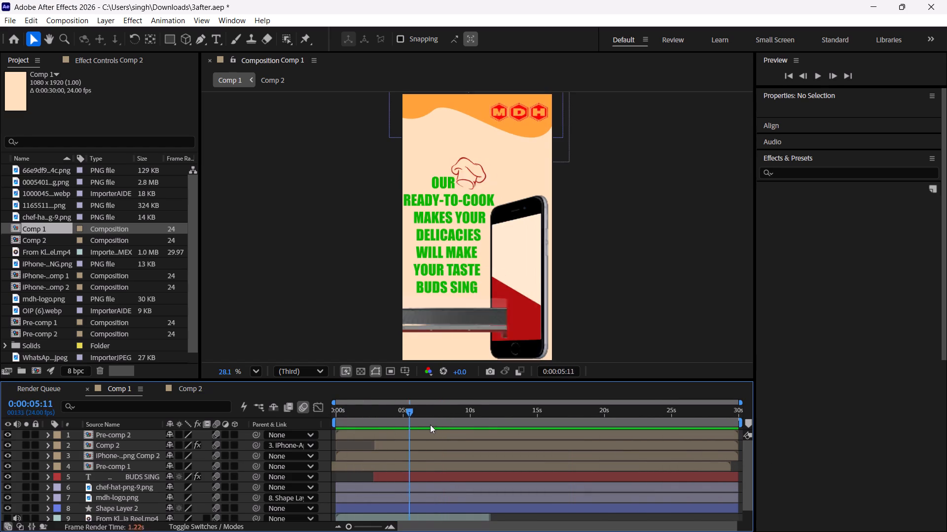
{"action": "left_click_drag", "start_coordinate": [430, 425], "coordinate": [453, 432]}
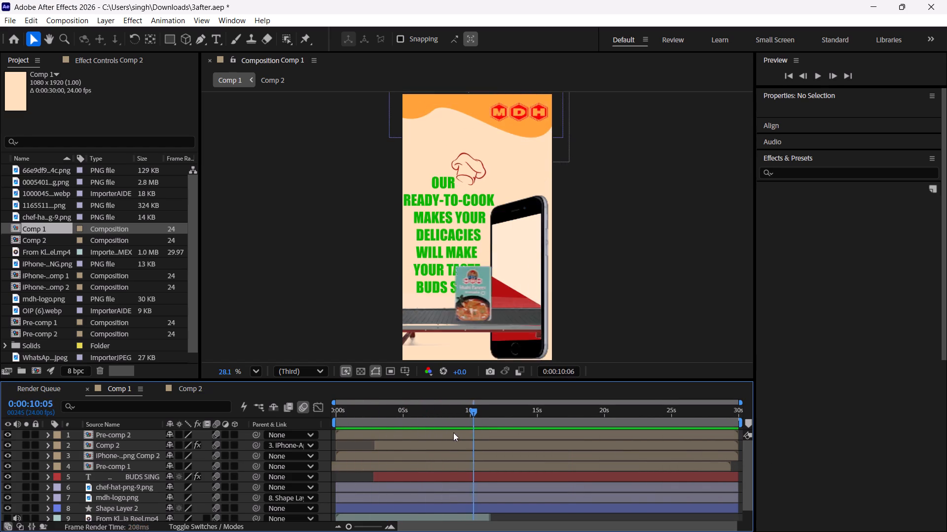
{"action": "left_click_drag", "start_coordinate": [453, 432], "coordinate": [444, 436]}
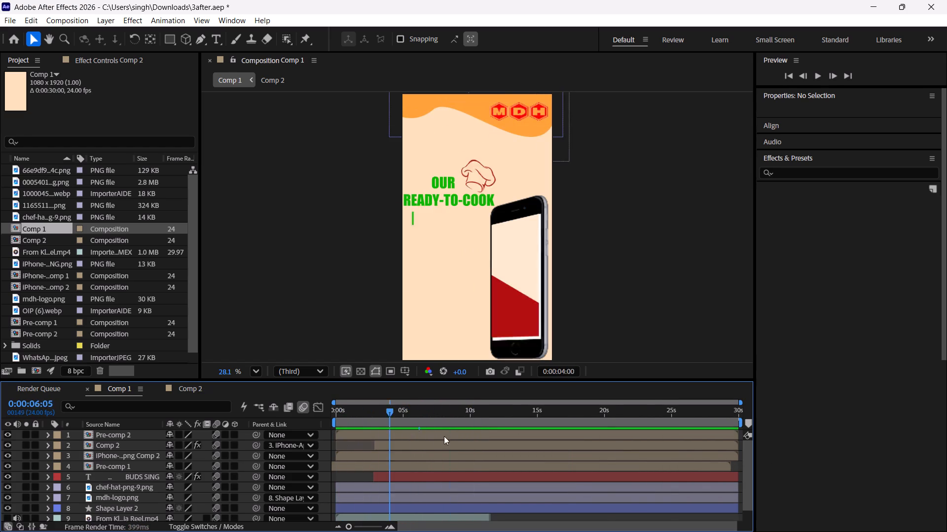
{"action": "left_click_drag", "start_coordinate": [444, 436], "coordinate": [296, 449]}
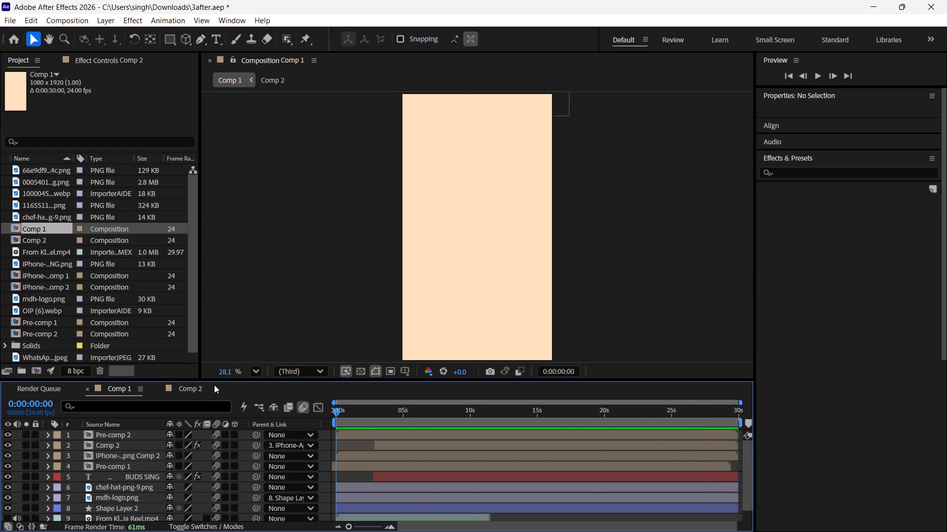
Add Comp 1 with the extended work area to the render queue and start rendering the queued items.
{"action": "key", "text": "ctrl+m"}
{"action": "key", "text": "ctrl+j"}
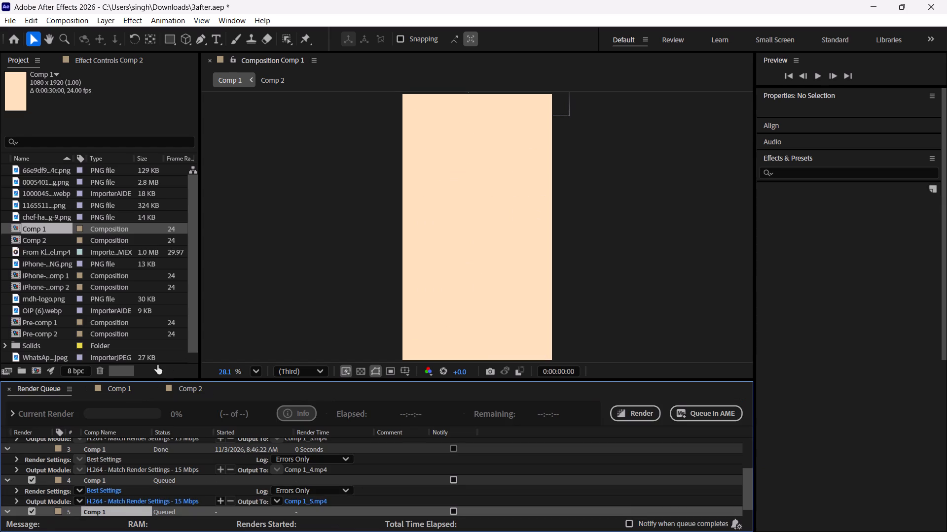
{"action": "scroll", "coordinate": [396, 478], "scroll_direction": "up", "scroll_amount": 5}
{"action": "left_click", "coordinate": [639, 415]}
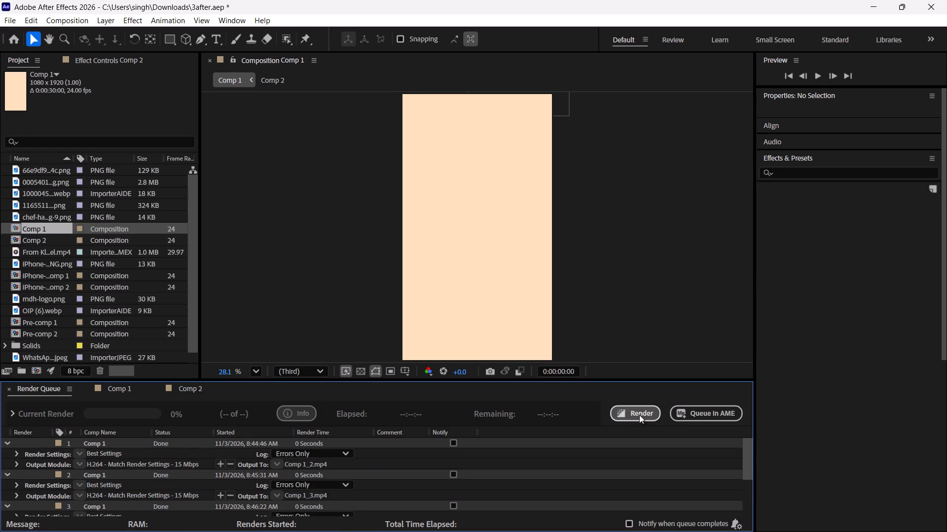
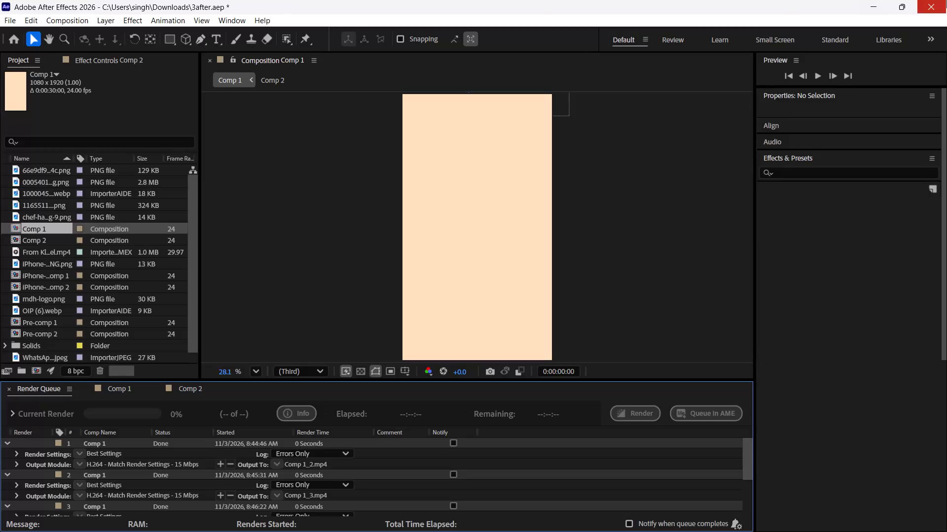
Close After Effects and answer the Save Project request for 3after.aep.
{"action": "left_click", "coordinate": [946, 0]}
{"action": "left_click", "coordinate": [434, 307]}
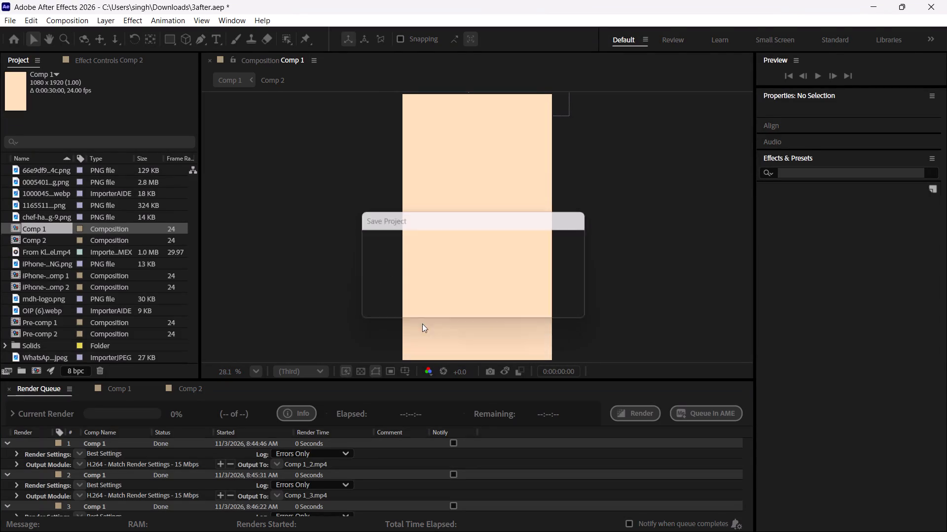
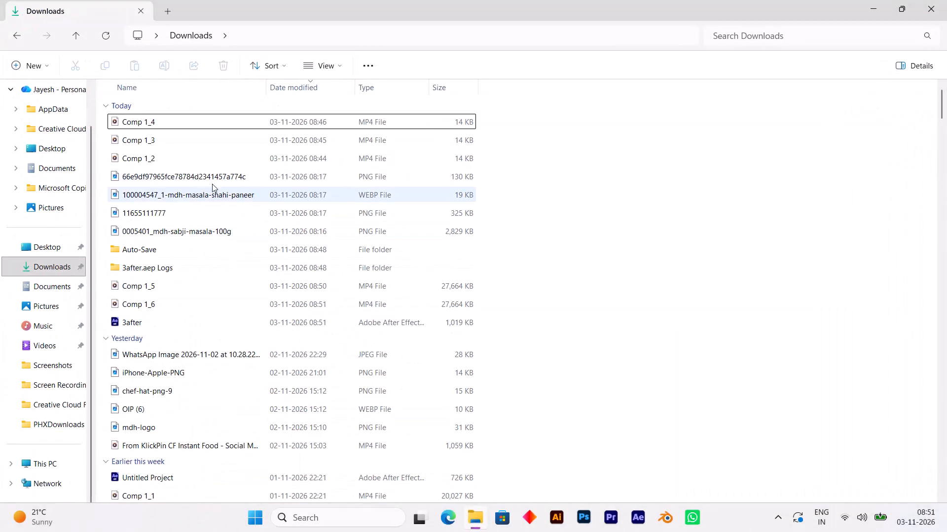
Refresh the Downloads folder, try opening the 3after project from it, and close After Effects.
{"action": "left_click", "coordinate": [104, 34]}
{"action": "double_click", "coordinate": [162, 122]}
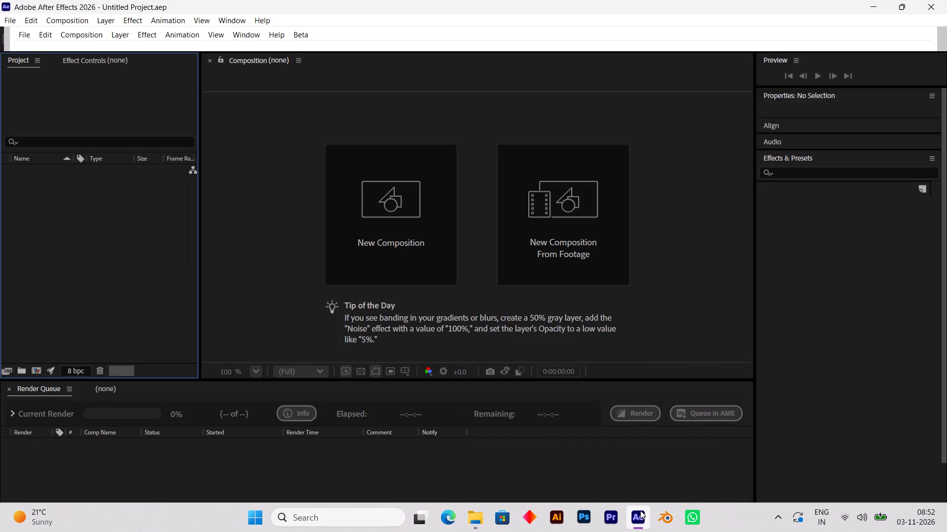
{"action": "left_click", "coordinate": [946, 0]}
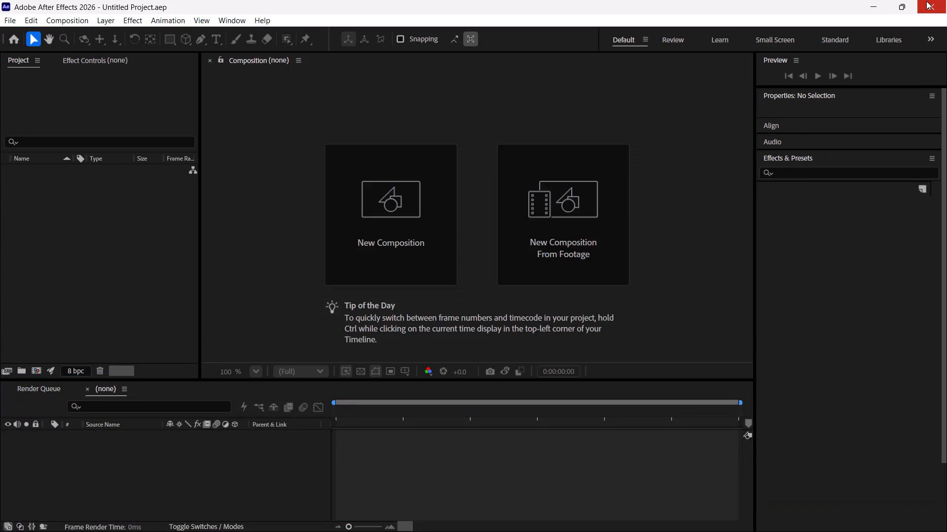
Play the rendered Comp 1_6 MP4 from Downloads to review the MDH promo, and close the player.
{"action": "double_click", "coordinate": [225, 146]}
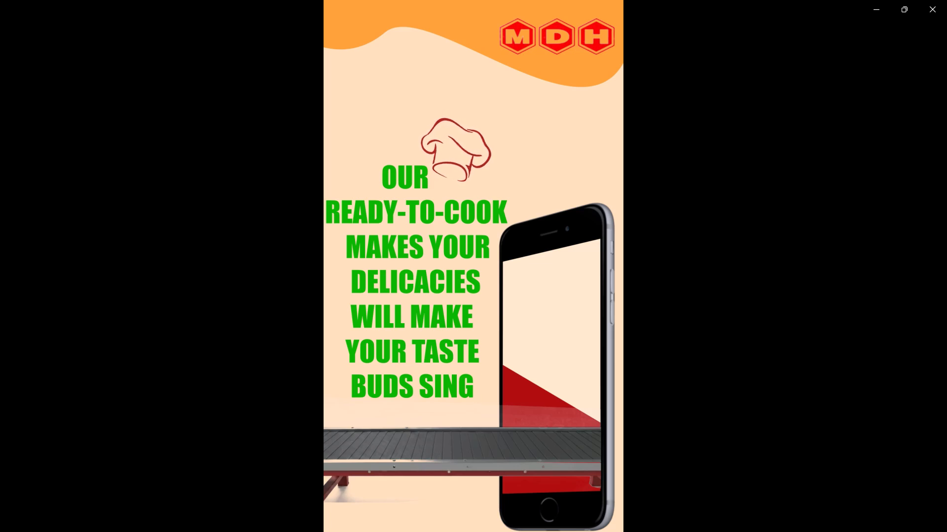
{"action": "left_click", "coordinate": [946, 0]}
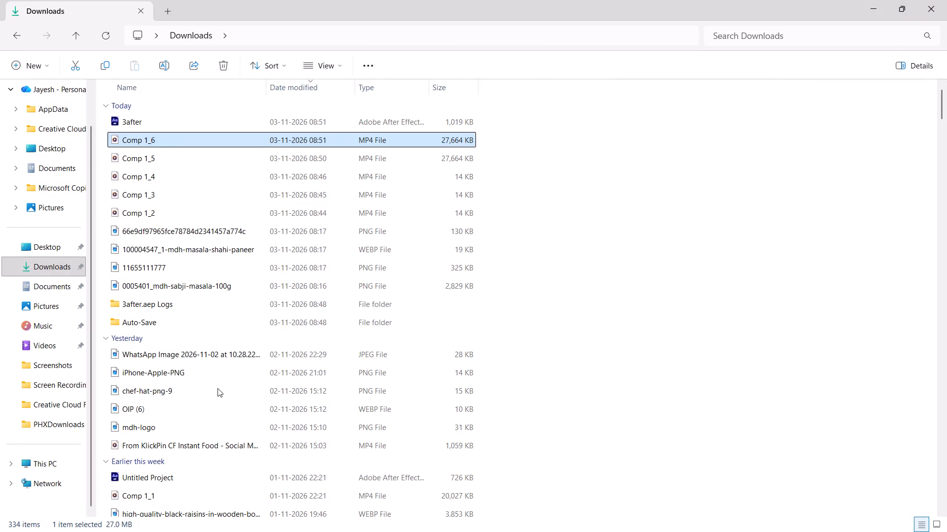
Play the earlier Comp 1_1 MP4 from the Downloads folder to review the dry fruits video.
{"action": "scroll", "coordinate": [214, 370], "scroll_direction": "down", "scroll_amount": 2}
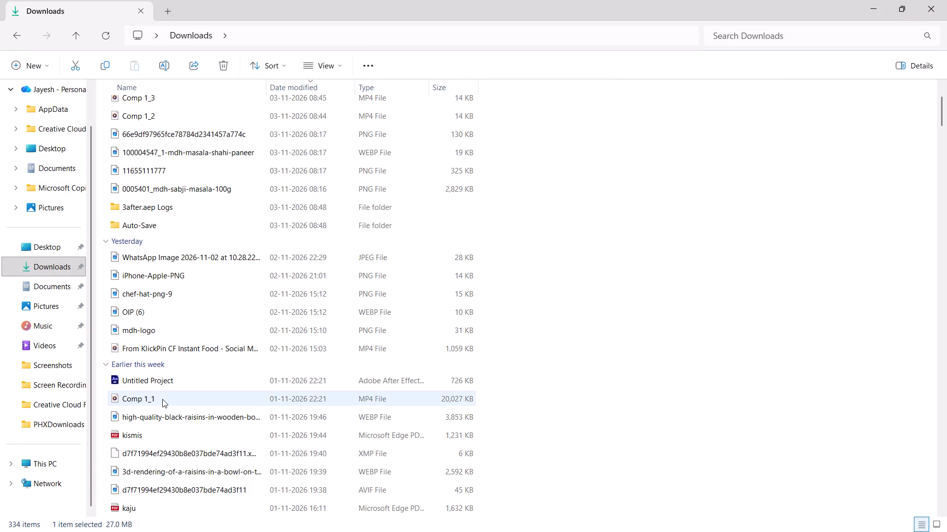
{"action": "double_click", "coordinate": [162, 399]}
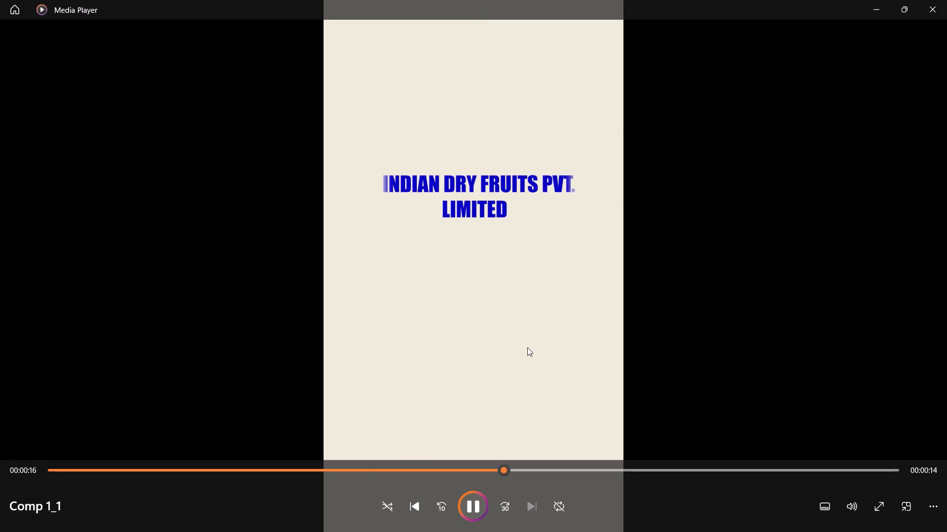
Close the Comp 1_1 video in the media player.
{"action": "left_click", "coordinate": [946, 0]}
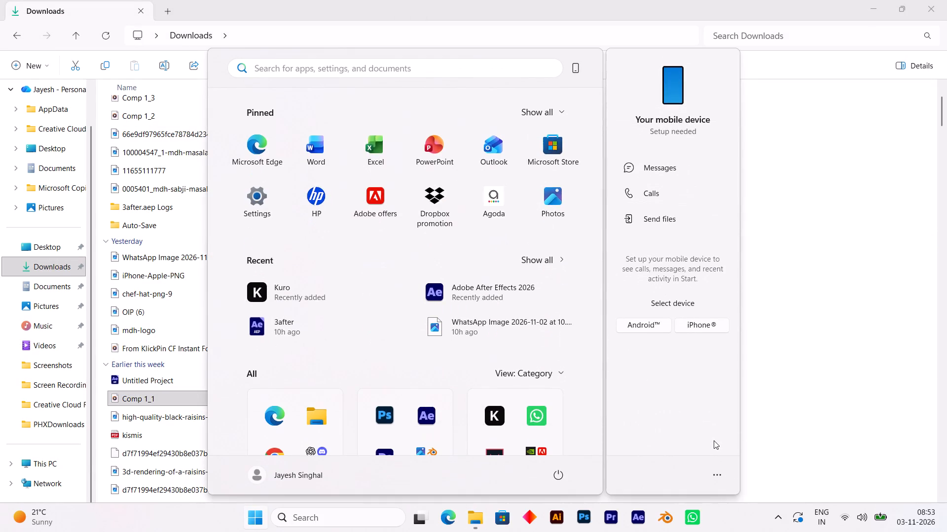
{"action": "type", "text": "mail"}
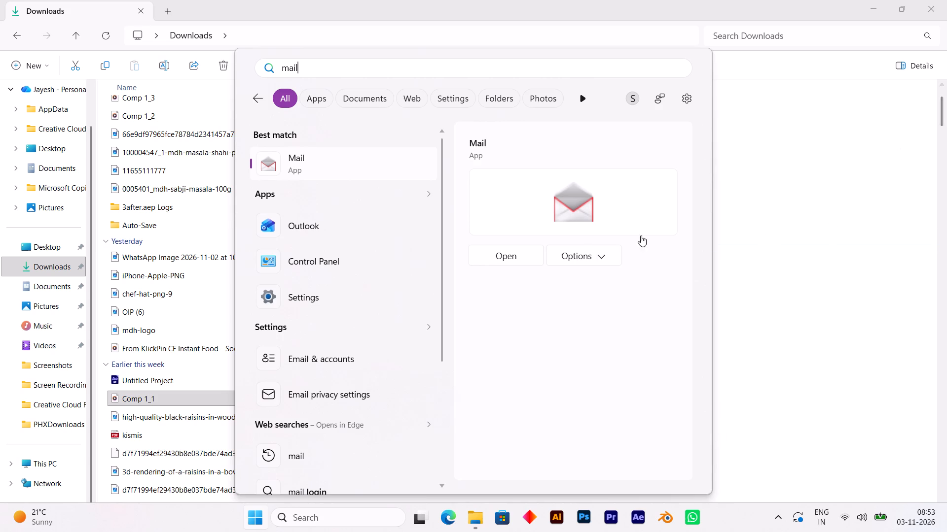
{"action": "left_click", "coordinate": [513, 256]}
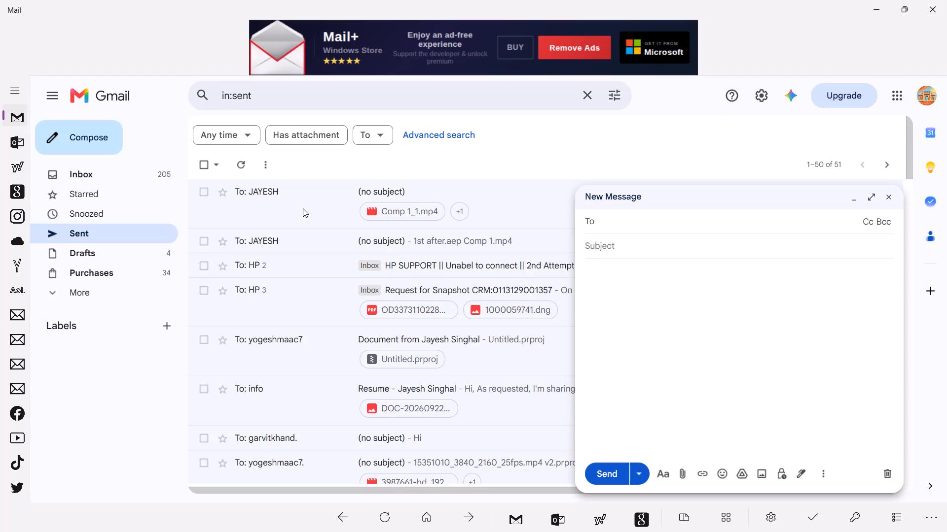
{"action": "left_click", "coordinate": [646, 221]}
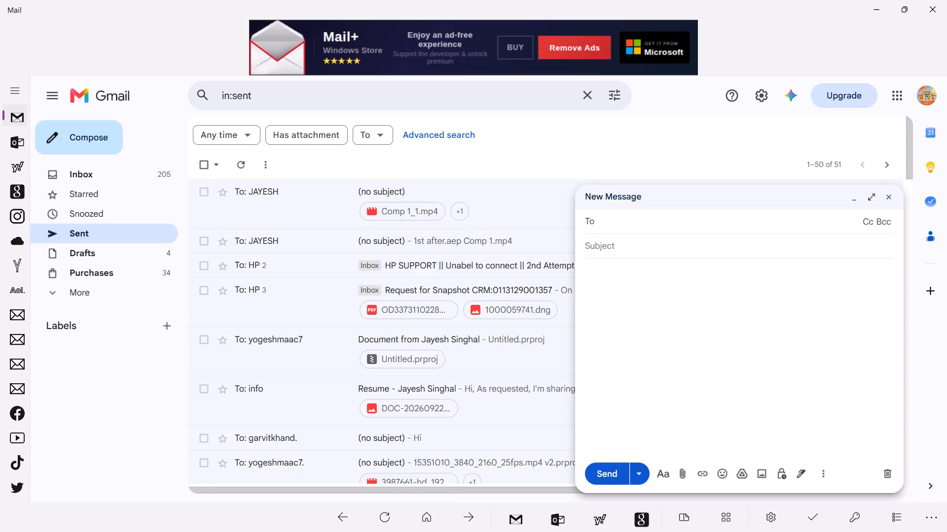